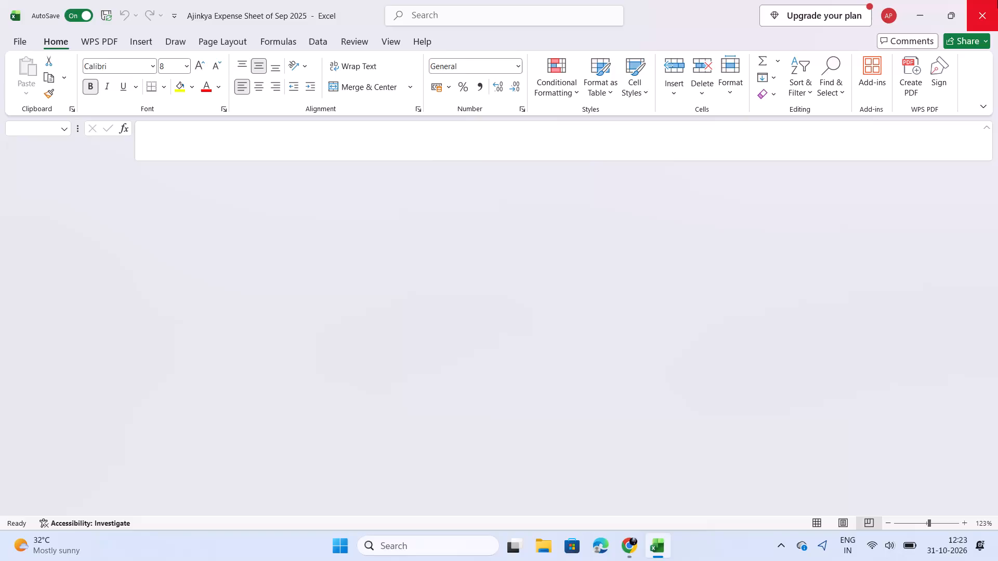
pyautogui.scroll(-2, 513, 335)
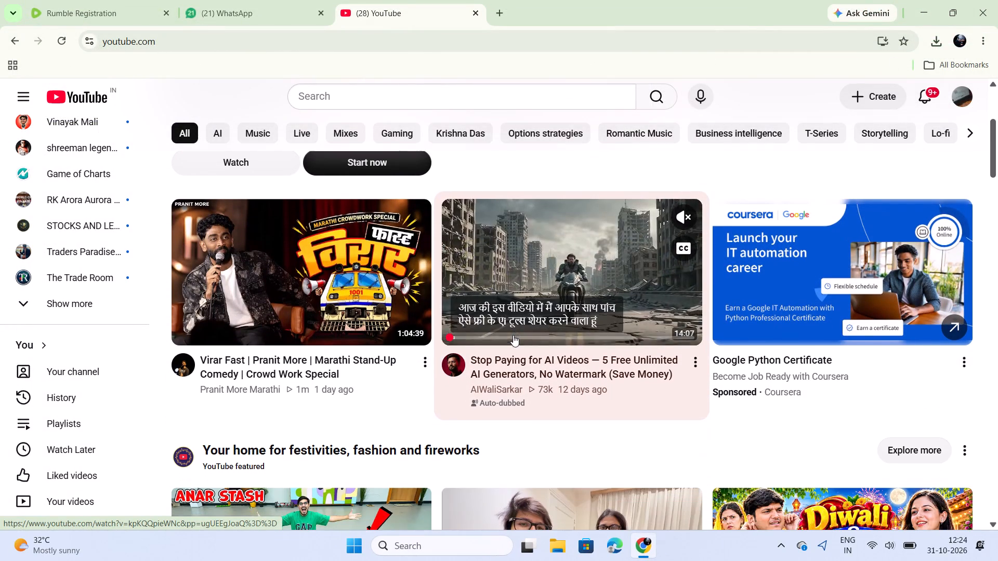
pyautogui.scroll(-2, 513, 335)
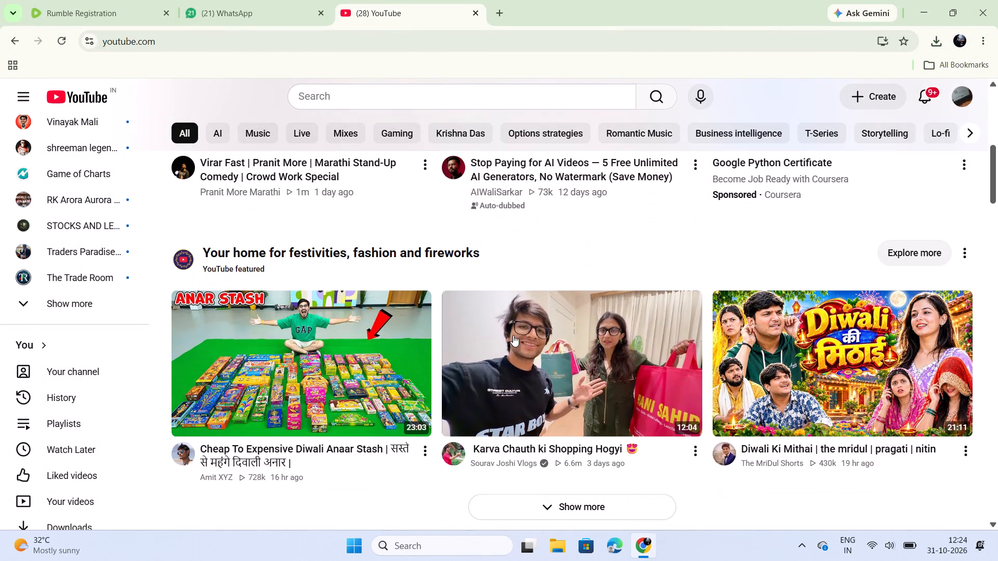
# Switch to File Explorer and extract the recent untitled-2026-10-30 zip archive into the existing New folder inside Downloads.
pyautogui.click(924, 12)
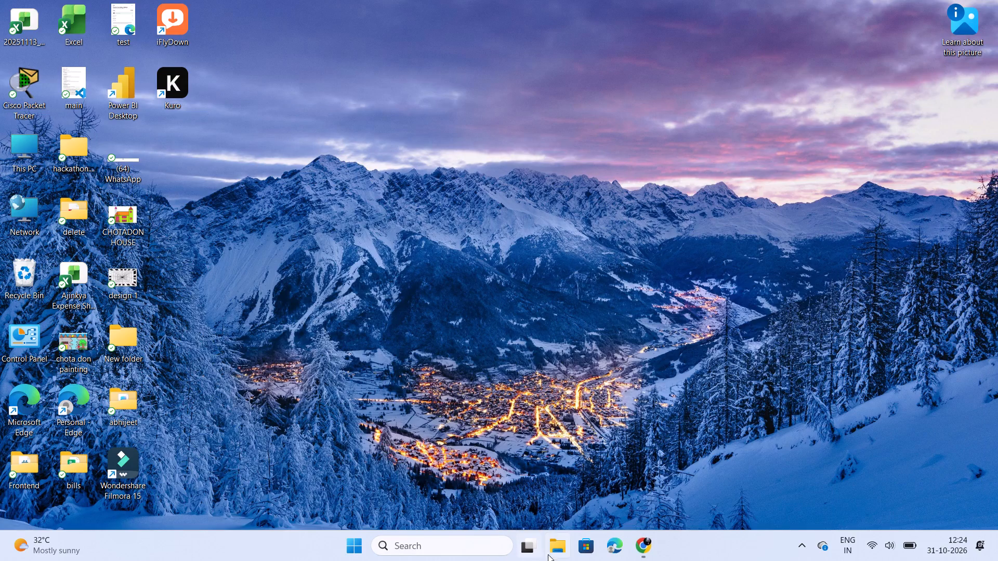
pyautogui.click(556, 549)
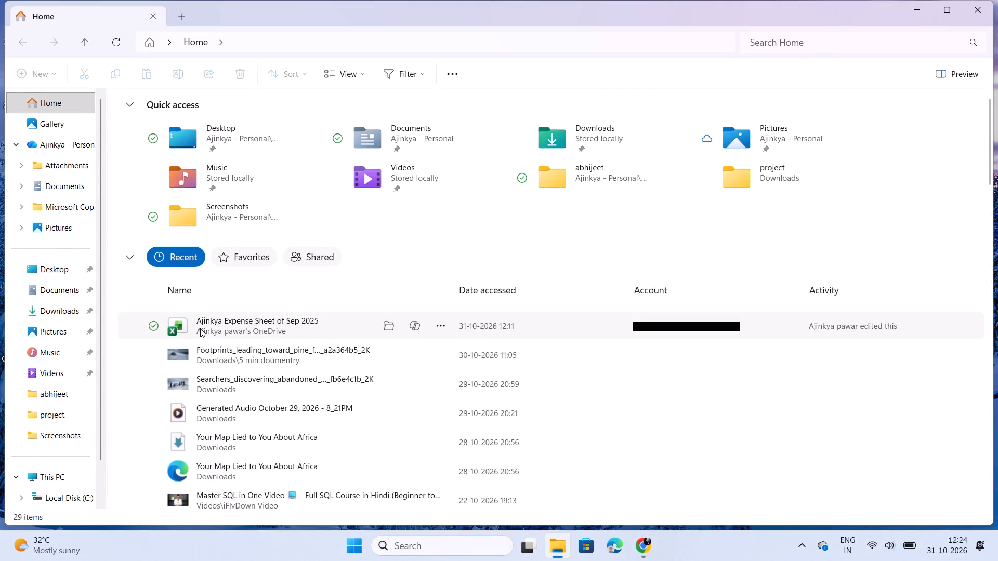
pyautogui.click(194, 347)
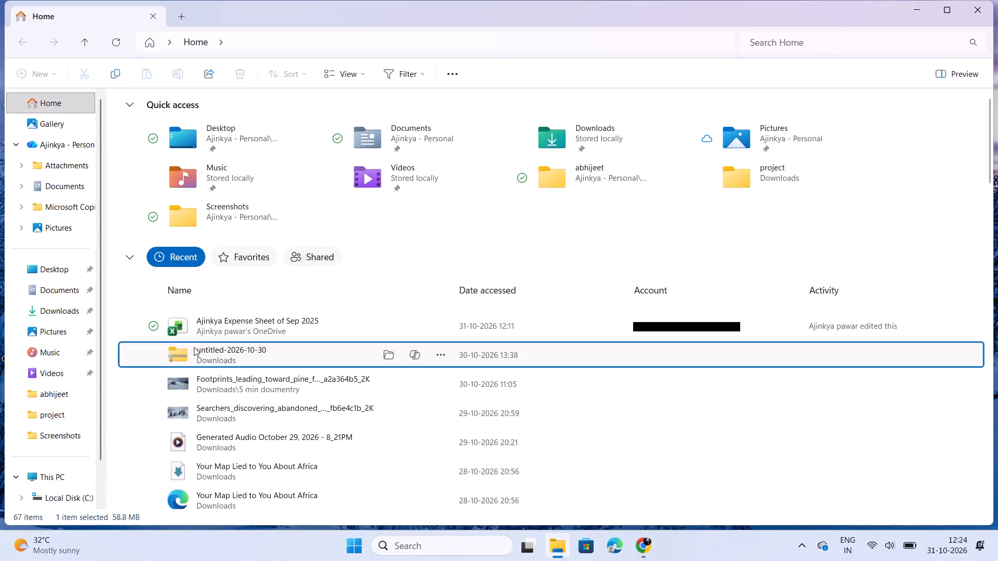
pyautogui.doubleClick(194, 347)
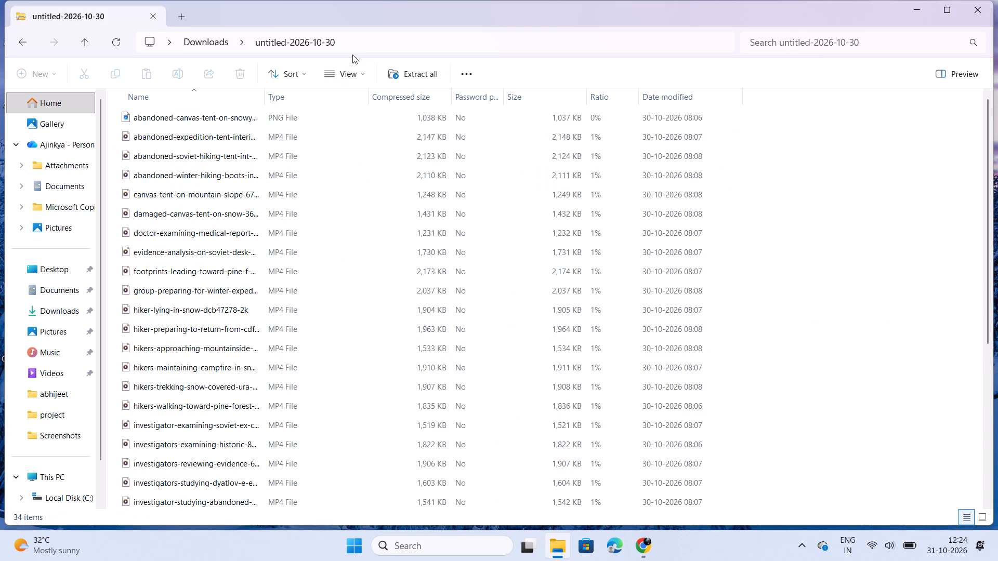
pyautogui.click(407, 76)
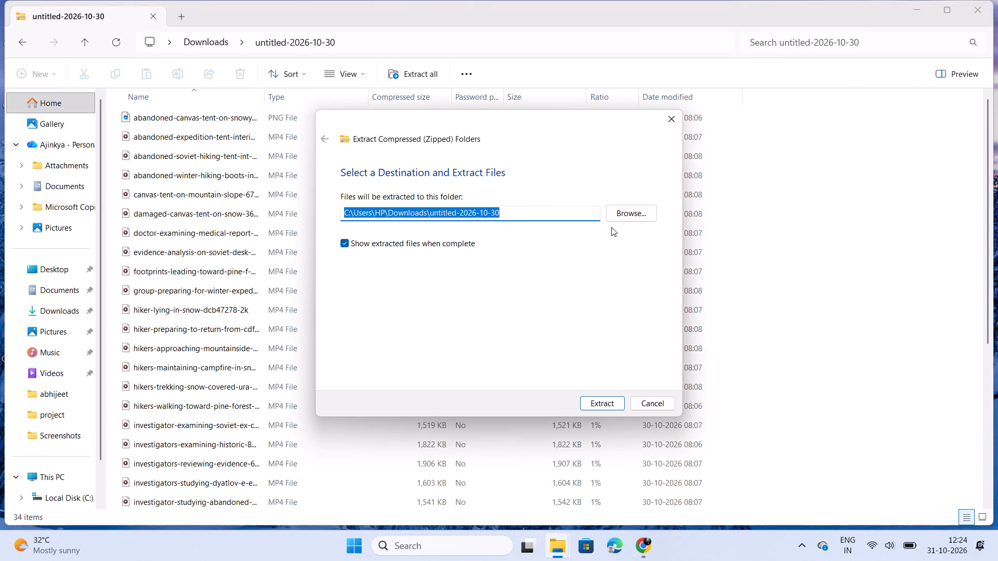
pyautogui.click(624, 219)
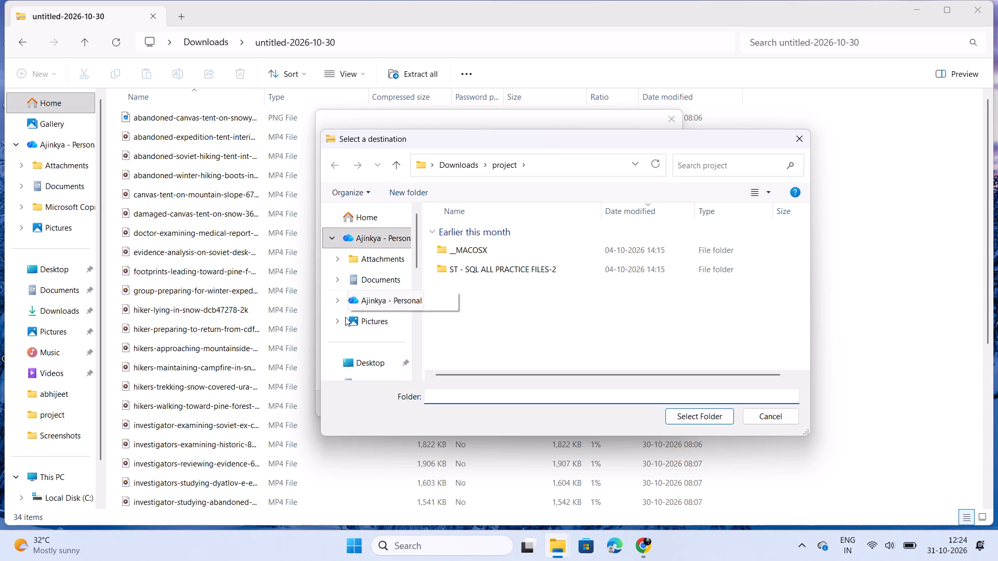
pyautogui.scroll(-1, 359, 348)
pyautogui.click(371, 316)
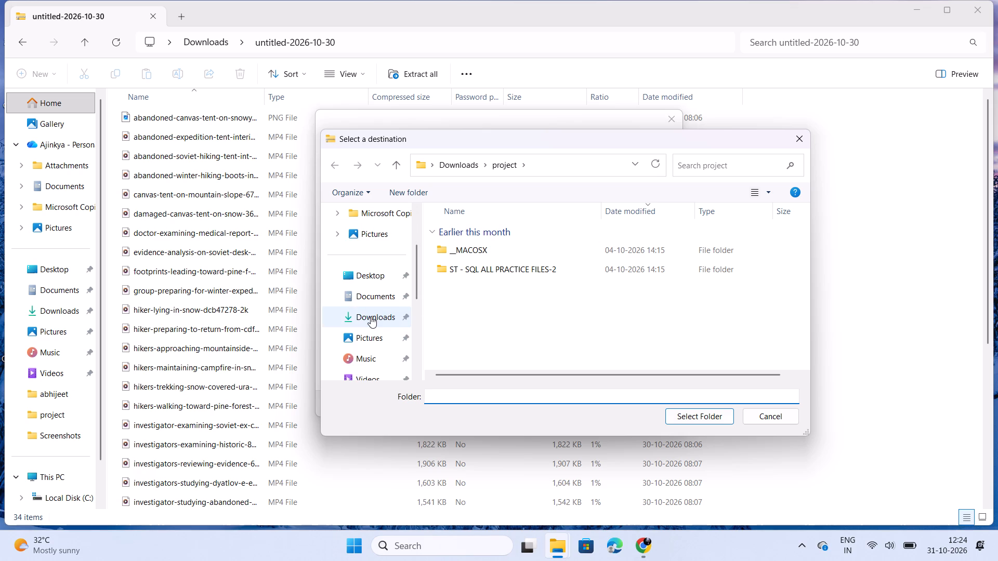
pyautogui.click(479, 267)
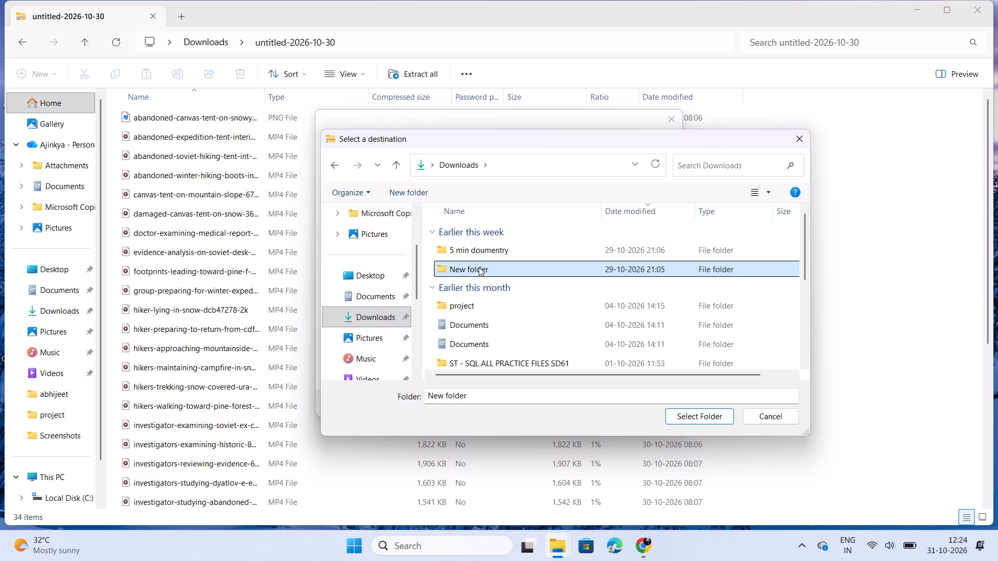
pyautogui.click(712, 418)
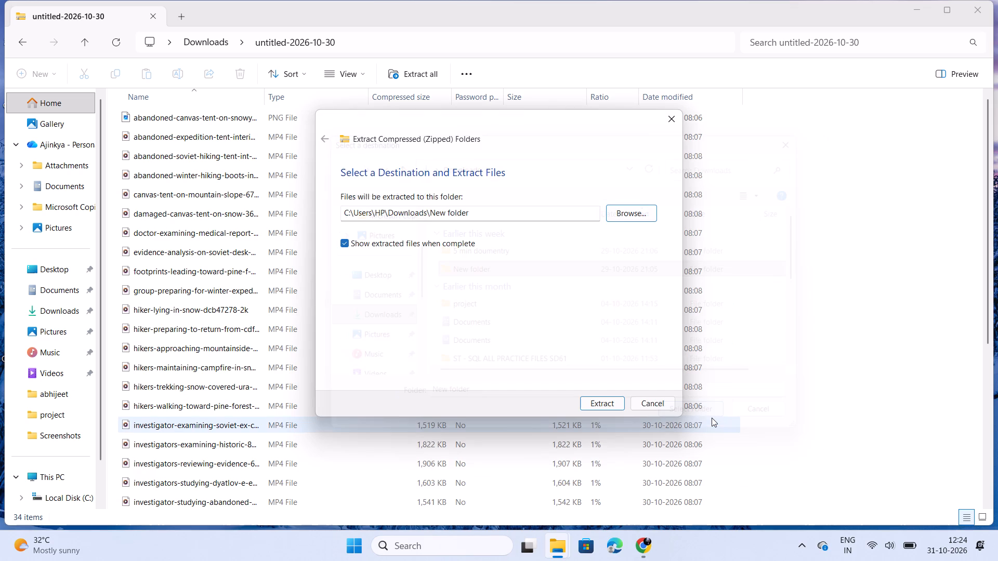
pyautogui.click(616, 400)
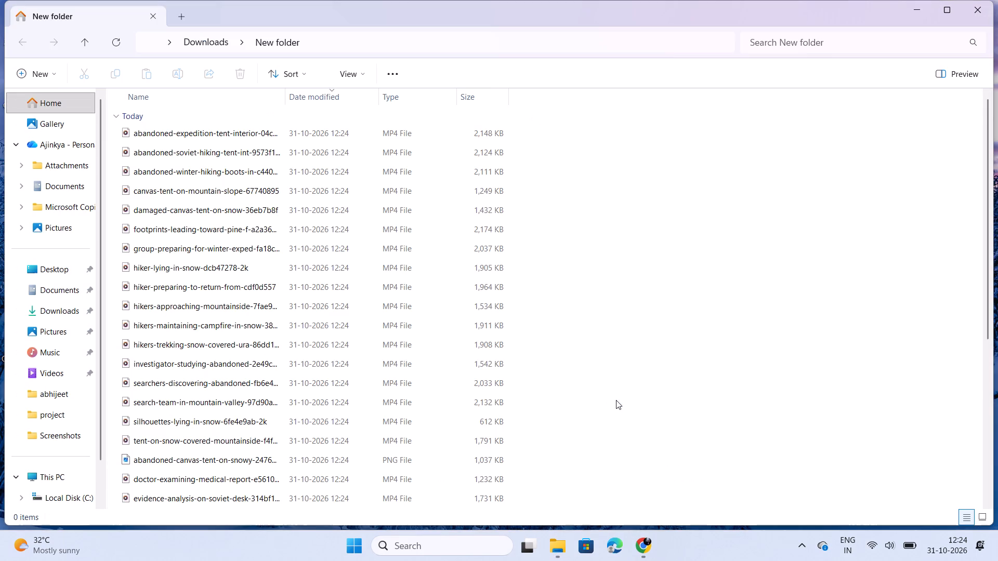
# Check the extracted files in New folder and close both File Explorer windows.
pyautogui.scroll(-7, 472, 370)
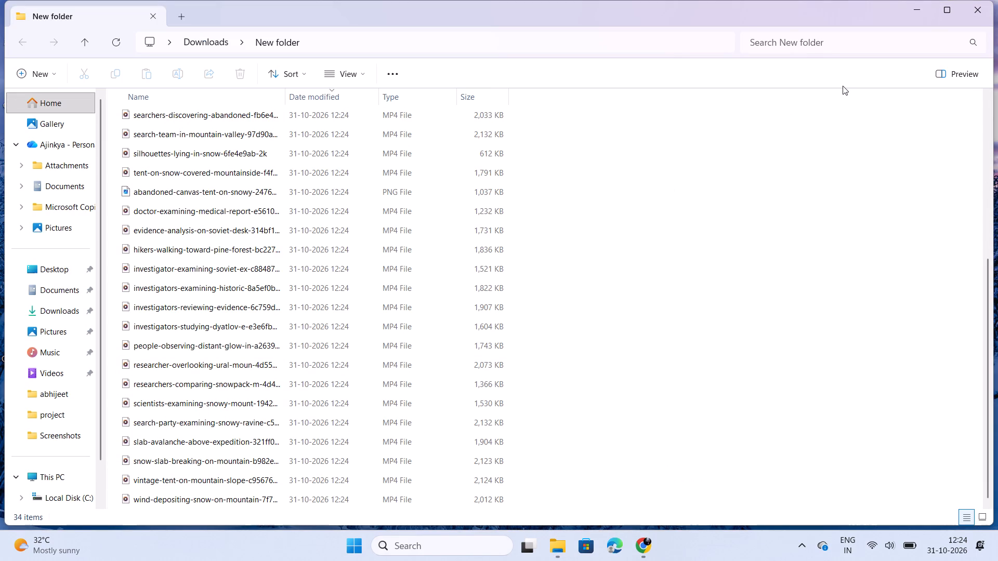
pyautogui.click(996, 0)
pyautogui.click(980, 5)
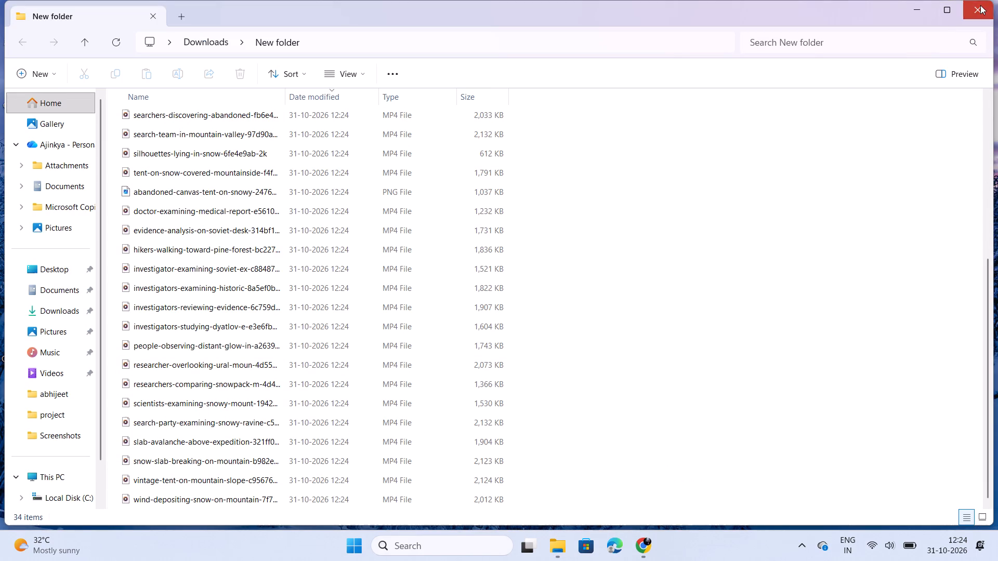
pyautogui.click(983, 5)
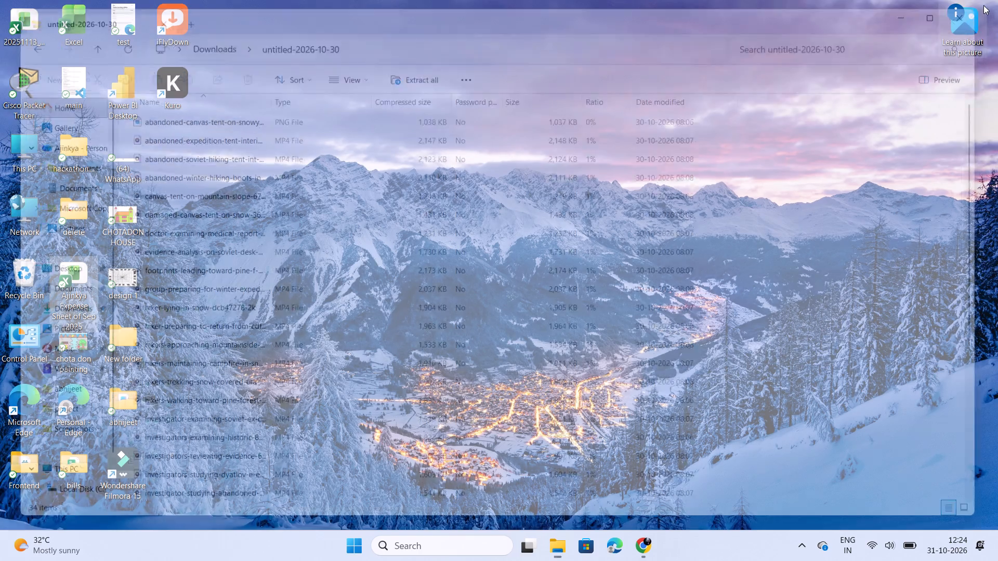
# Launch Wondershare Filmora 15 from the desktop and create a new 16:9 project, dismissing the feature tip and update notice.
pyautogui.doubleClick(110, 451)
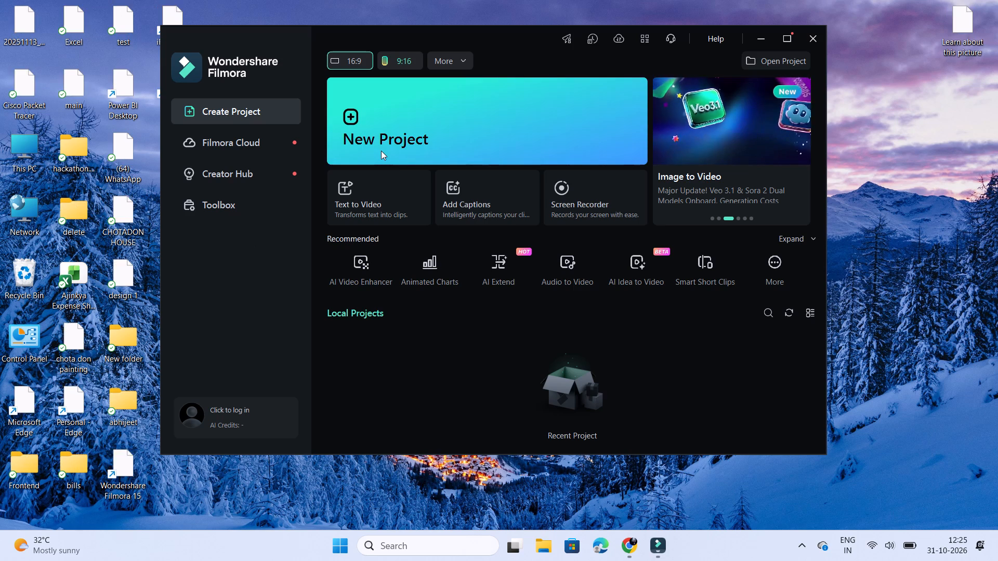
pyautogui.click(419, 143)
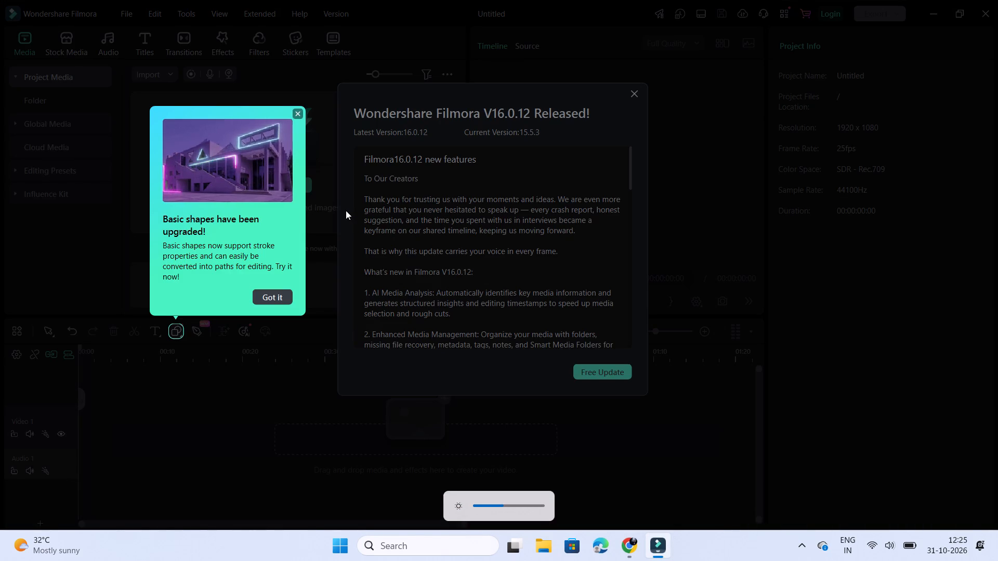
pyautogui.moveTo(294, 299); pyautogui.dragTo(280, 298)
pyautogui.click(280, 298)
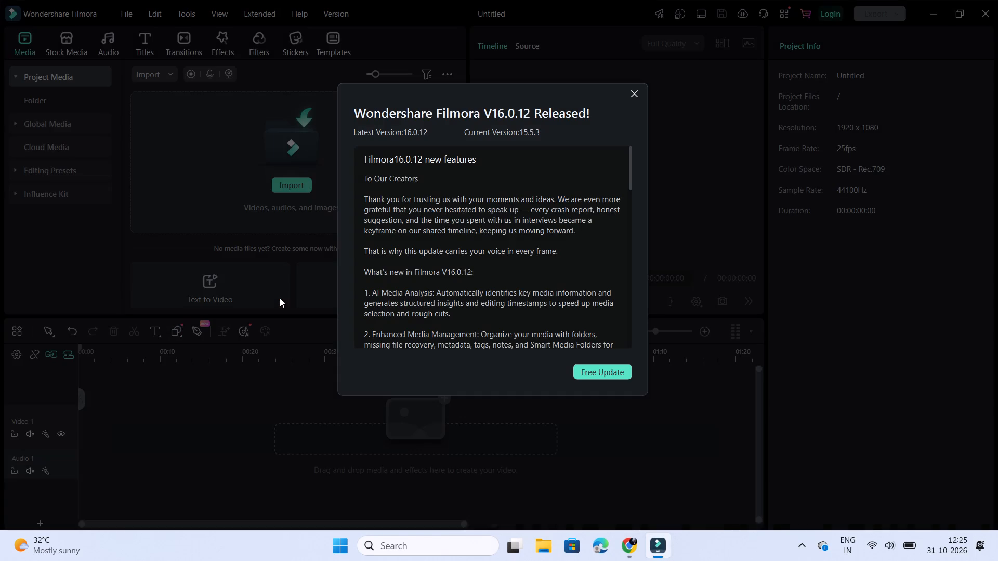
pyautogui.click(631, 96)
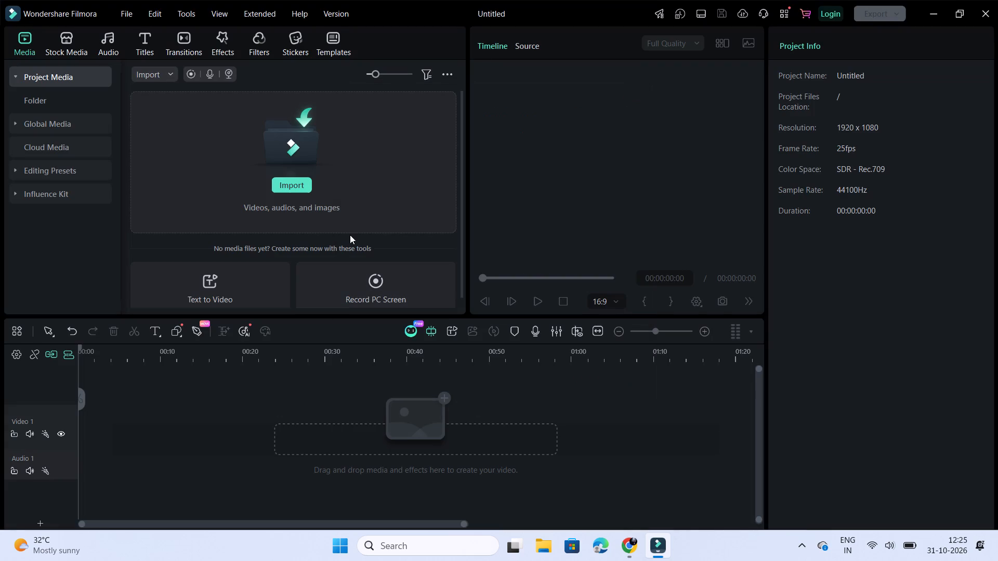
# Import all the media files from the Downloads\New folder into the project media and dismiss the multi-camera tip.
pyautogui.click(294, 188)
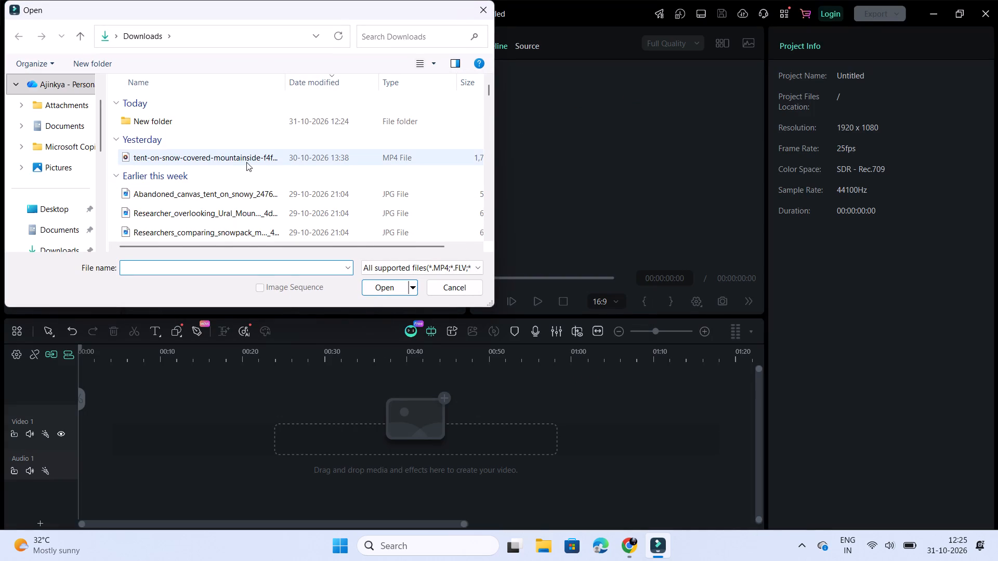
pyautogui.doubleClick(248, 118)
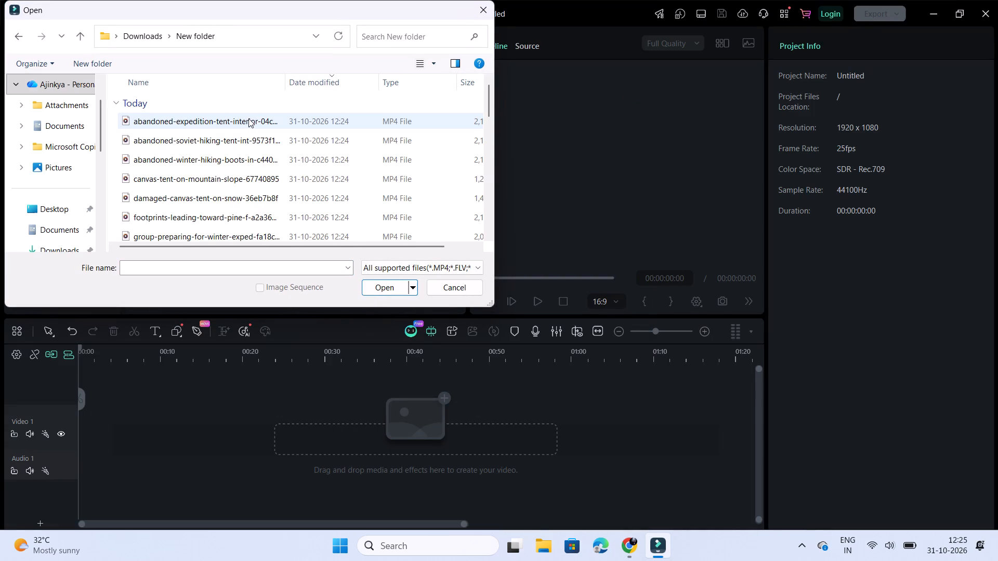
pyautogui.scroll(-11, 298, 183)
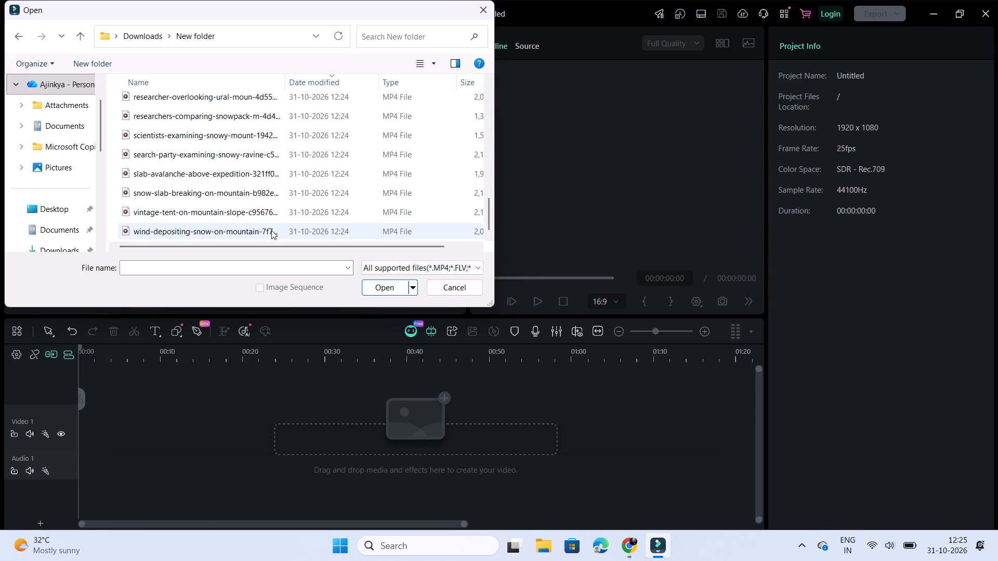
pyautogui.click(268, 235)
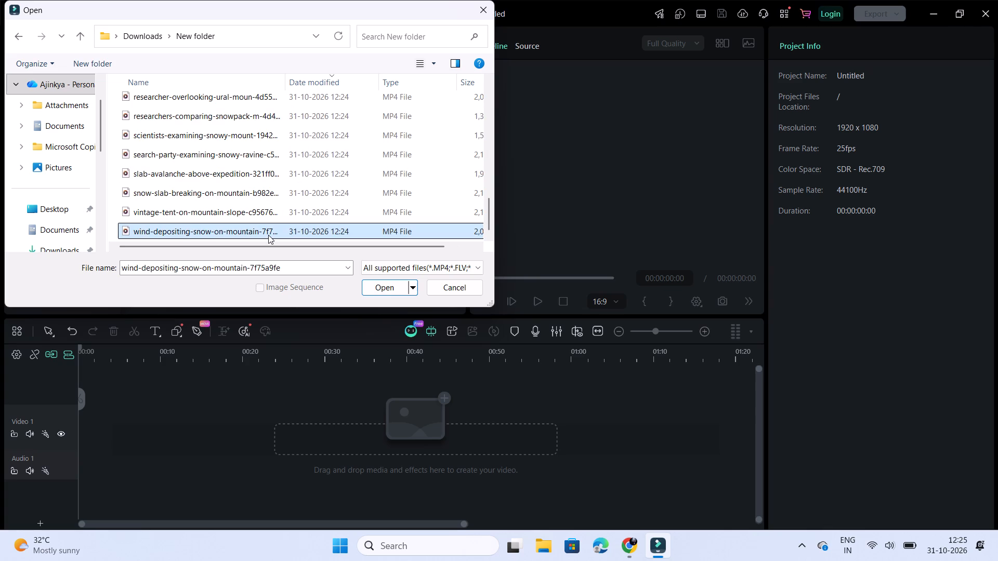
pyautogui.hotkey('shift', 'Up')
pyautogui.hotkey('shift', 'Up')
pyautogui.hotkey('shift', 'Up')
pyautogui.hotkey('shift', 'Up')
pyautogui.hotkey('shift', 'Up')
pyautogui.hotkey('shift', 'Up')
pyautogui.hotkey('shift', 'Up')
pyautogui.hotkey('shift', 'Up')
pyautogui.hotkey('shift', 'Up')
pyautogui.hotkey('shift', 'Up')
pyautogui.hotkey('shift', 'Up')
pyautogui.hotkey('shift', 'Up')
pyautogui.hotkey('shift', 'Up')
pyautogui.hotkey('shift', 'Up')
pyautogui.hotkey('shift', 'Up')
pyautogui.hotkey('shift', 'Up')
pyautogui.hotkey('shift', 'Up')
pyautogui.hotkey('shift', 'Up')
pyautogui.hotkey('shift', 'Up')
pyautogui.hotkey('shift', 'Up')
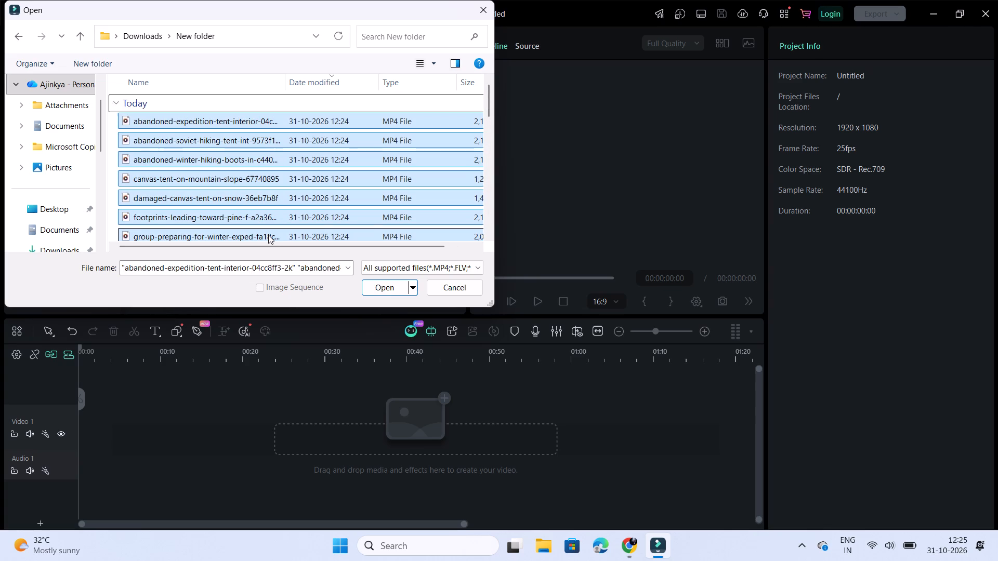
pyautogui.hotkey('shift', 'Down')
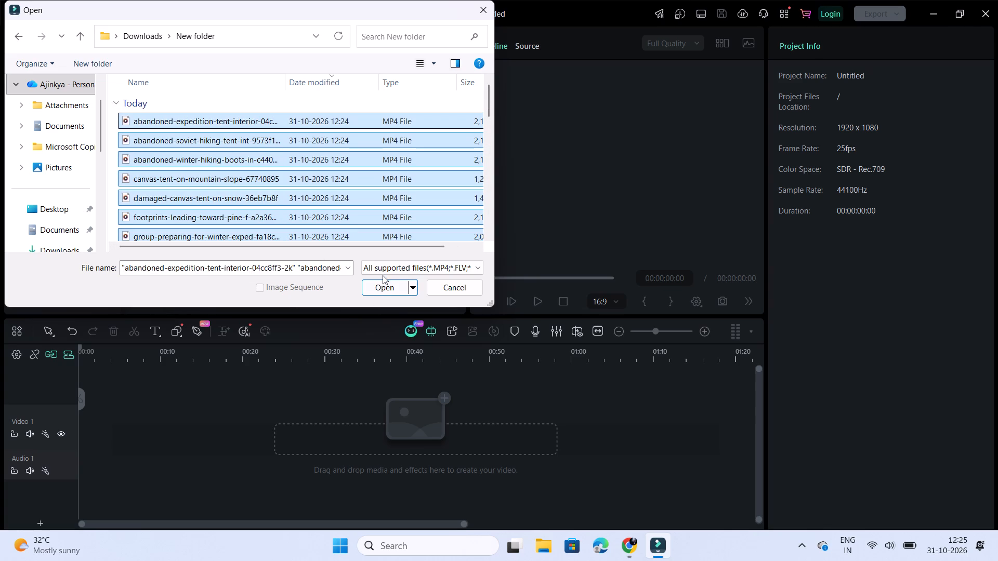
pyautogui.click(380, 284)
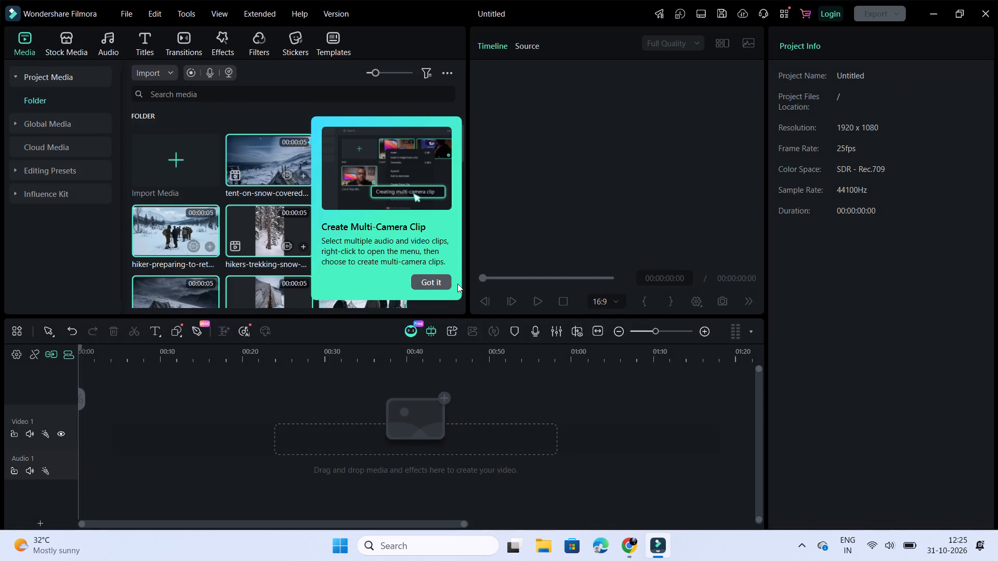
pyautogui.click(435, 286)
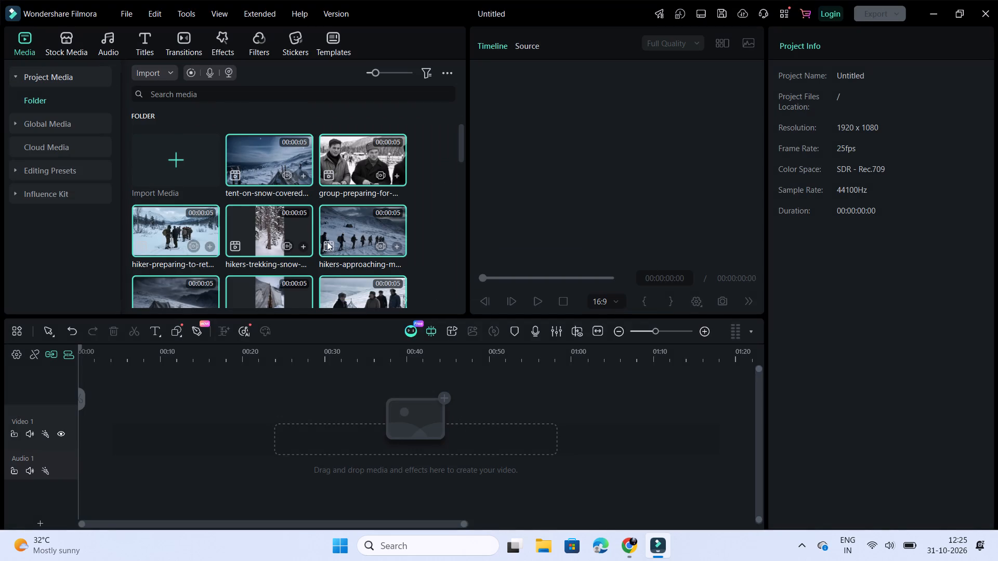
# Add the tent-on-snow-covered clip to the start of Video 1, keeping the 1920x1080 25fps project settings and suppressing that prompt in future.
pyautogui.scroll(-5, 327, 242)
pyautogui.scroll(7, 327, 242)
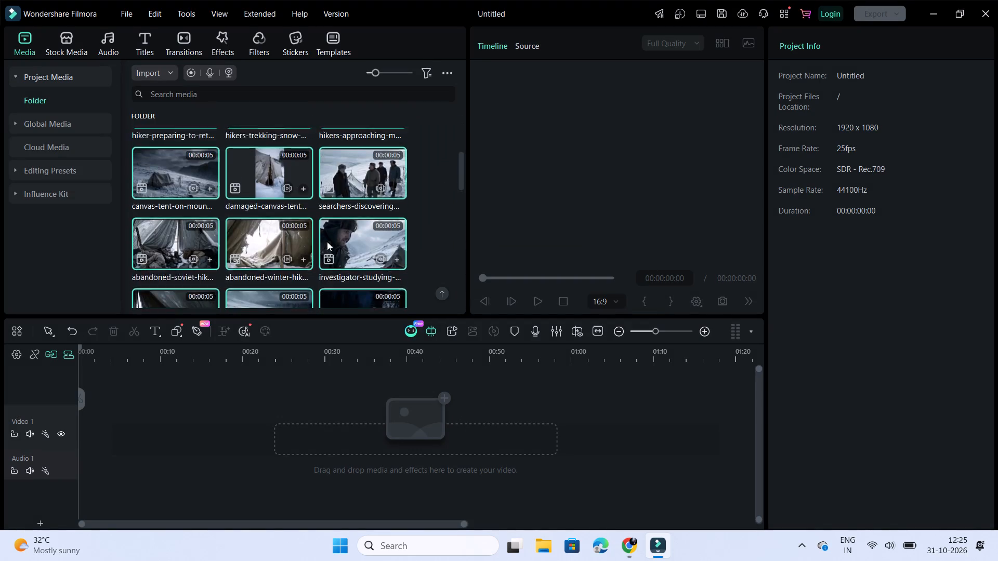
pyautogui.scroll(3, 327, 242)
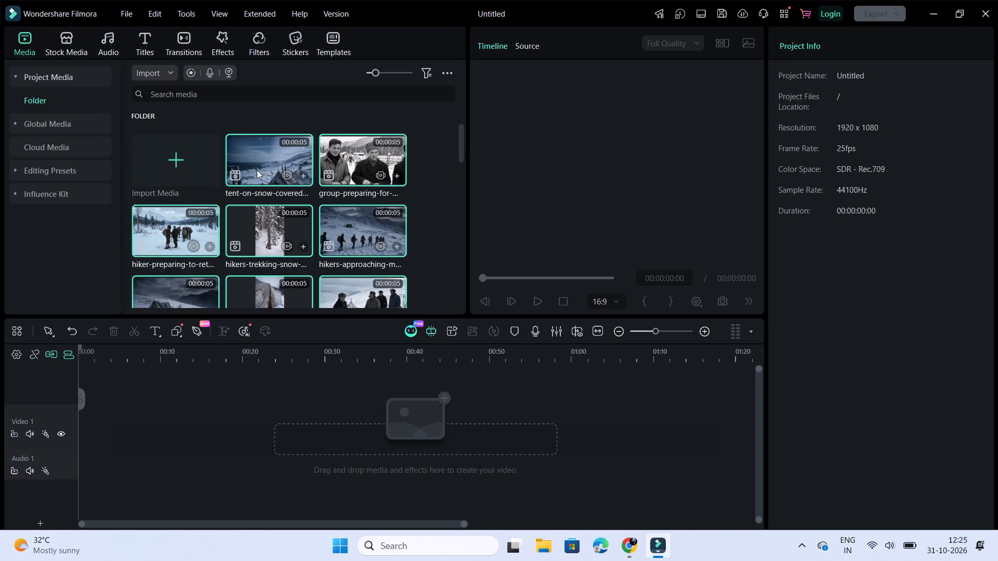
pyautogui.scroll(-4, 273, 241)
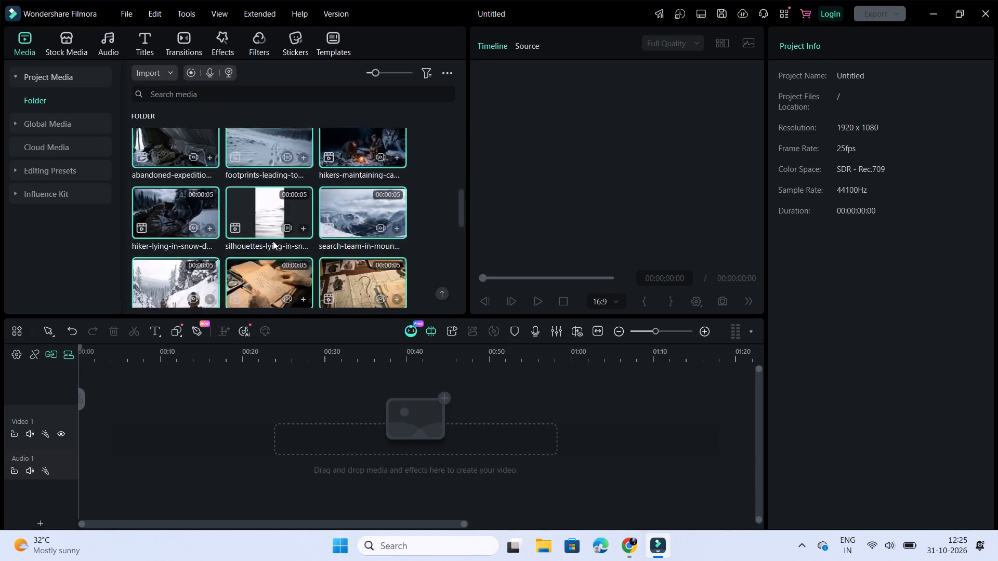
pyautogui.scroll(-2, 273, 241)
pyautogui.scroll(5, 273, 241)
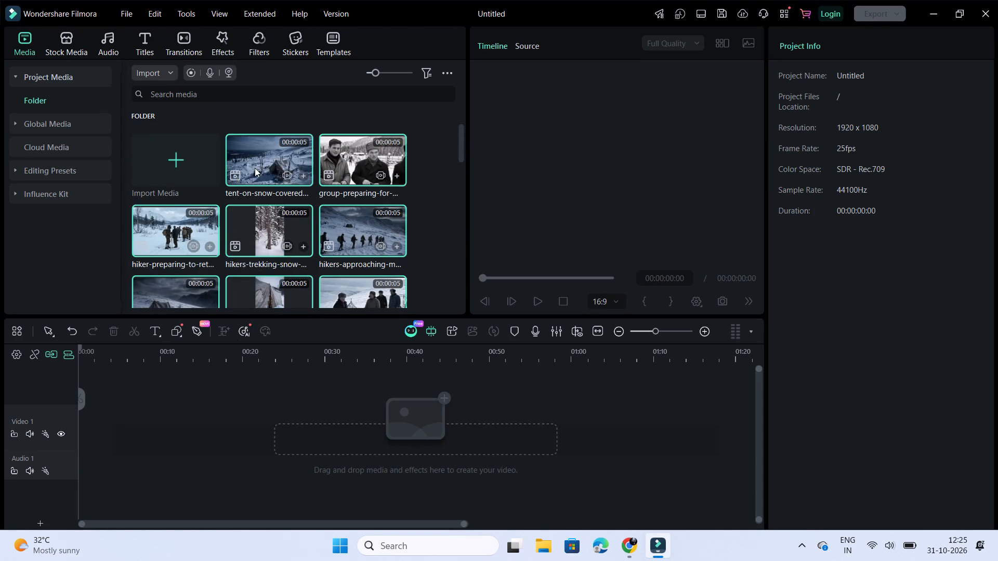
pyautogui.click(301, 176)
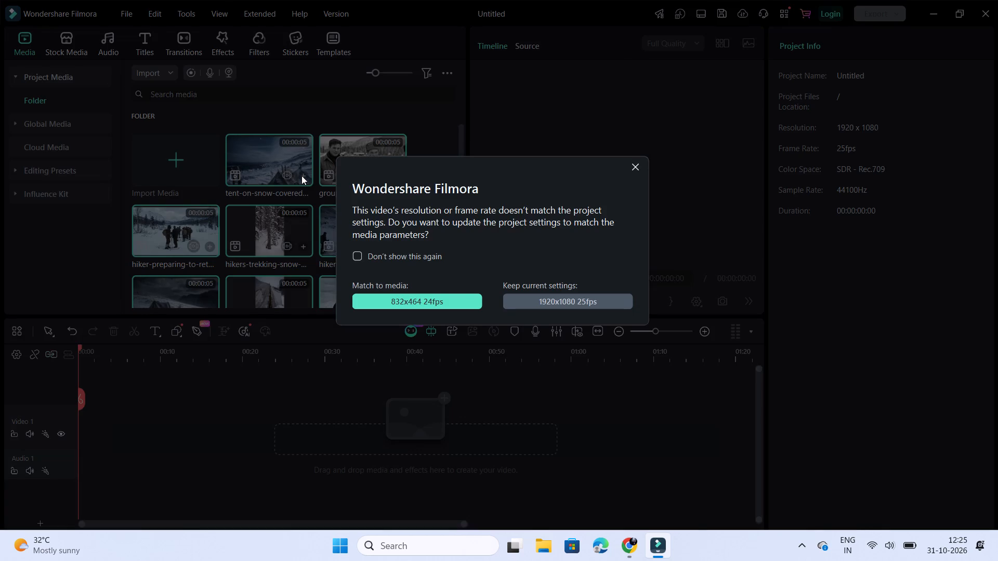
pyautogui.click(362, 252)
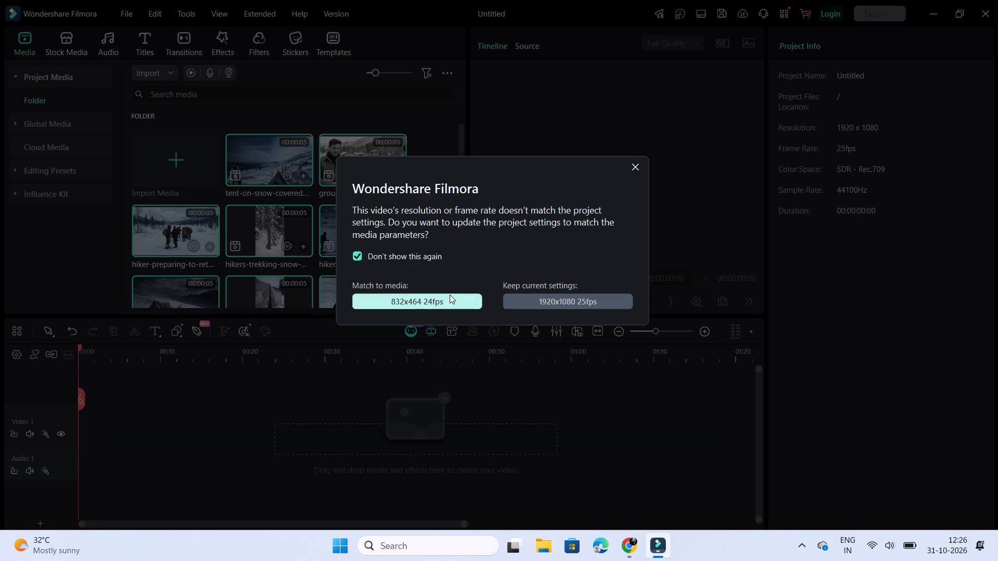
pyautogui.click(529, 299)
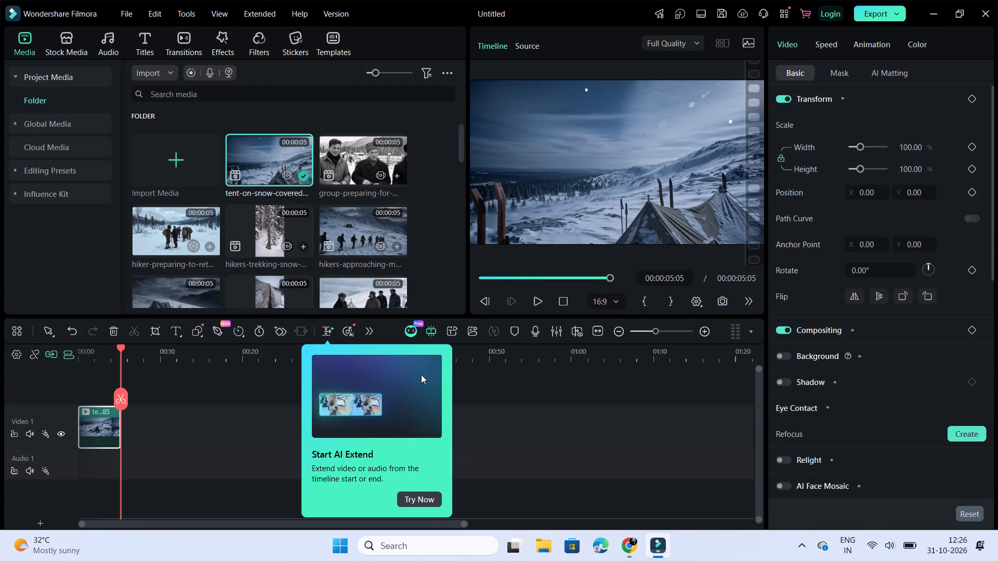
pyautogui.click(331, 338)
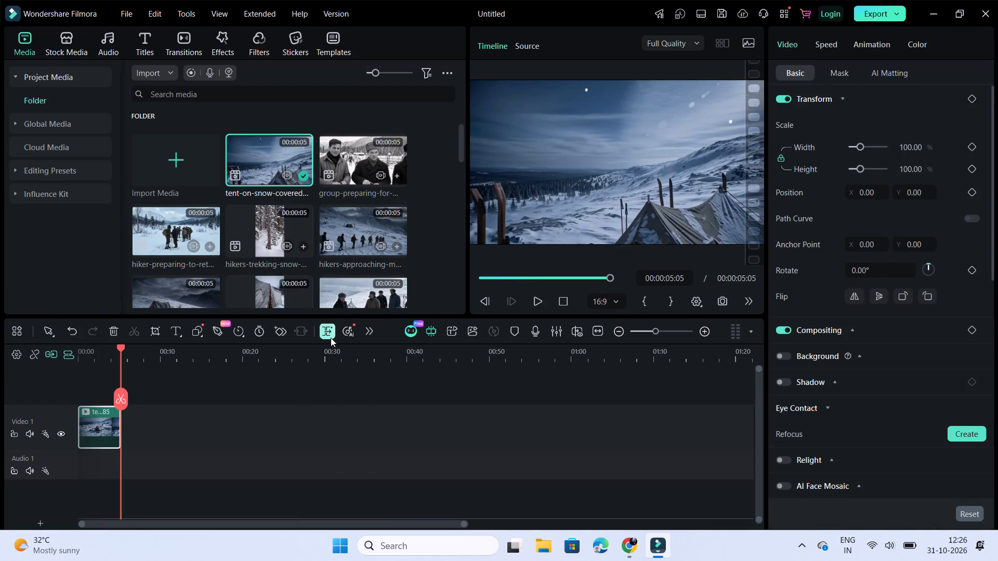
# Append the group-preparing, hiker-preparing, hikers-trekking-snow and hikers-approaching clips, in that order, to the end of Video 1.
pyautogui.click(331, 338)
pyautogui.click(393, 172)
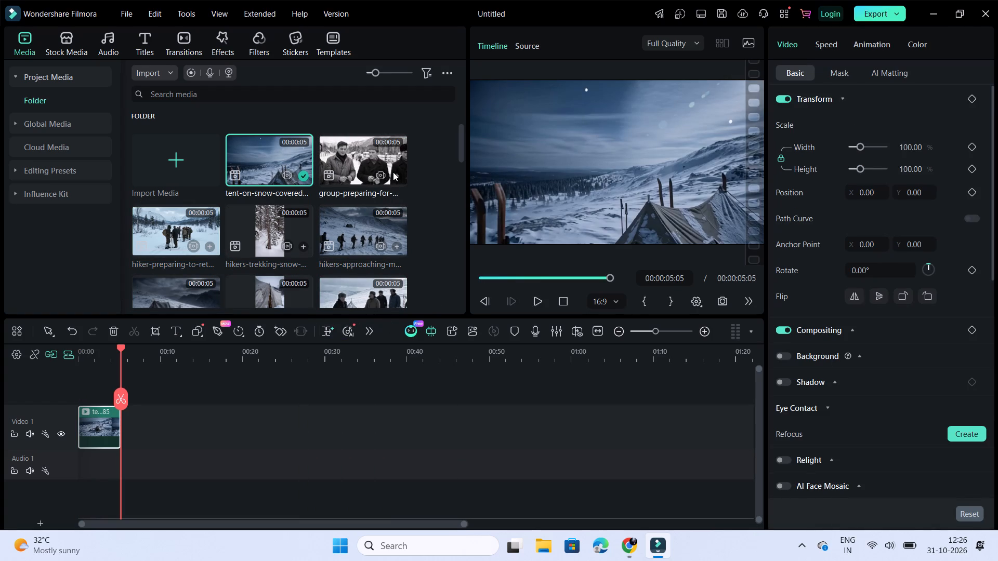
pyautogui.click(212, 248)
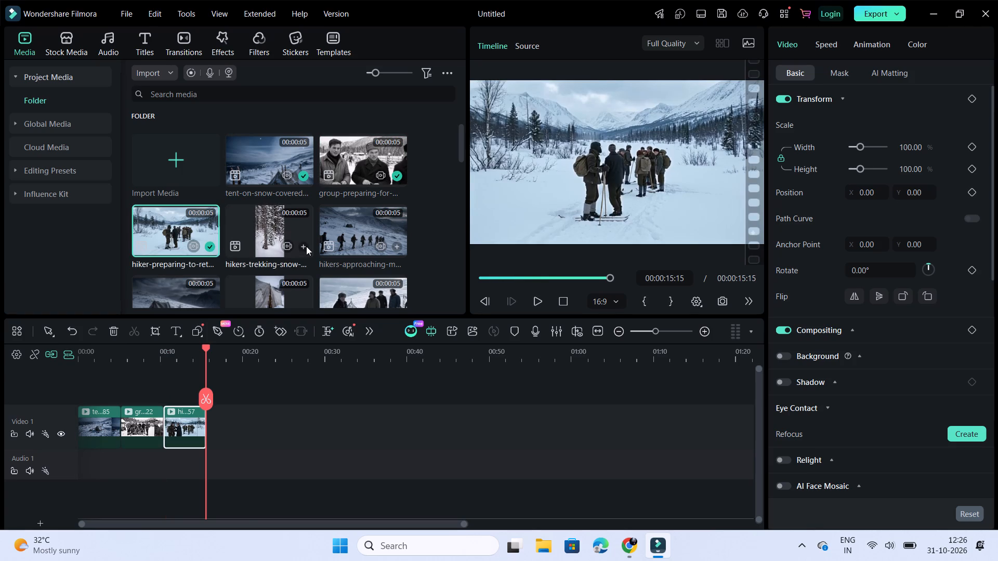
pyautogui.click(306, 246)
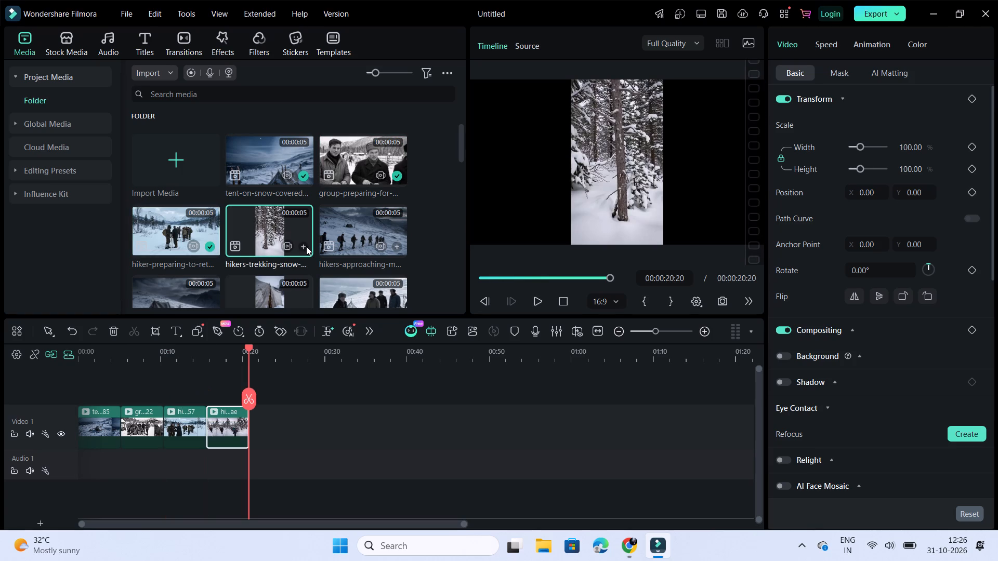
pyautogui.click(393, 249)
# Append the canvas-tent, damaged-canvas-tent, searchers-discovering, abandoned-soviet, abandoned-winter and investigator-studying clips in order to Video 1.
pyautogui.scroll(-1, 393, 249)
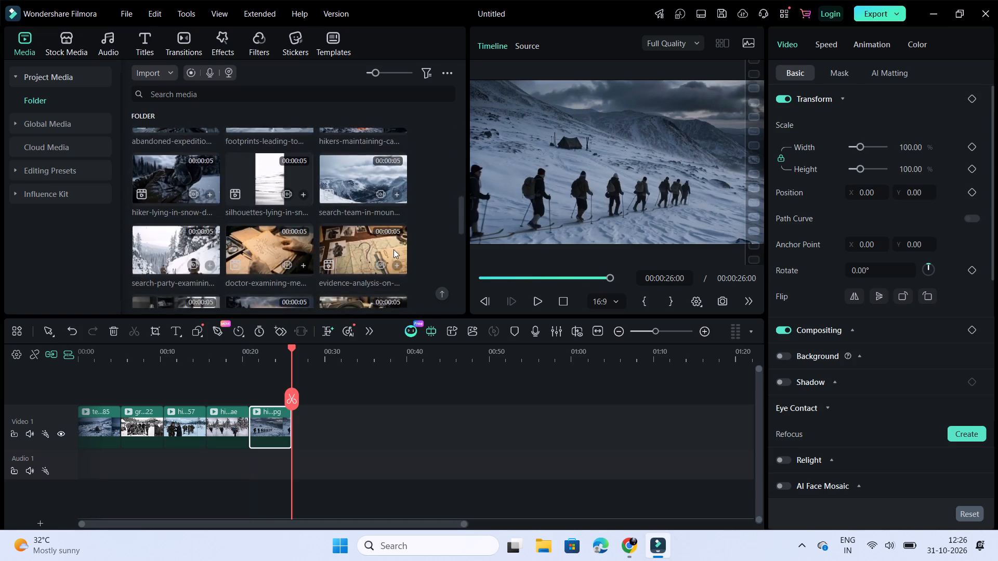
pyautogui.scroll(-1, 393, 249)
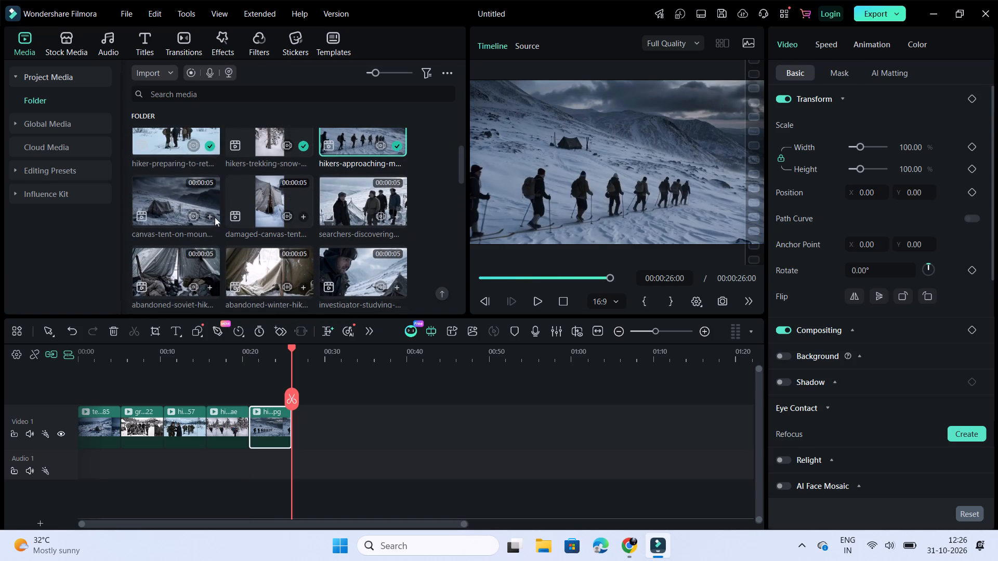
pyautogui.click(207, 218)
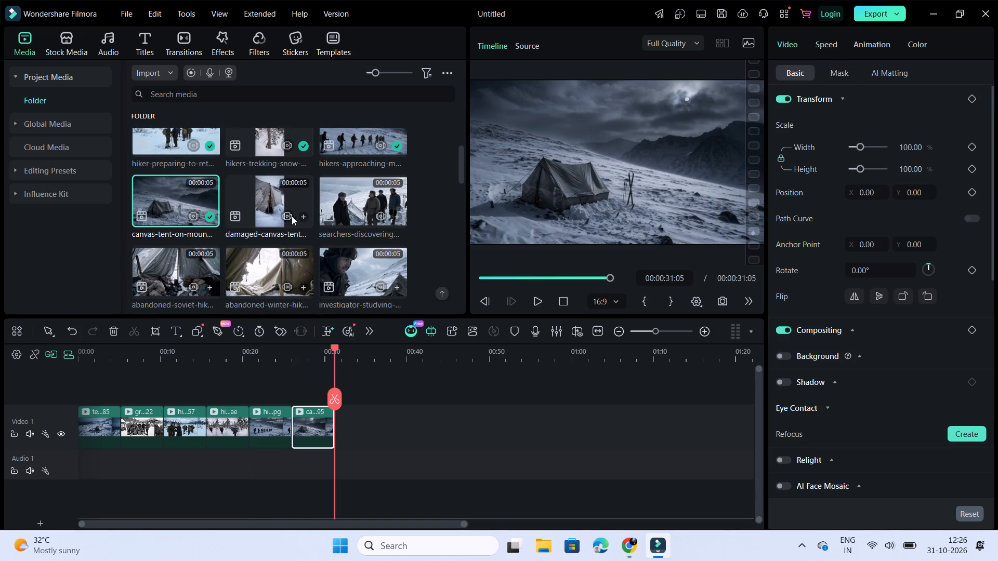
pyautogui.click(300, 216)
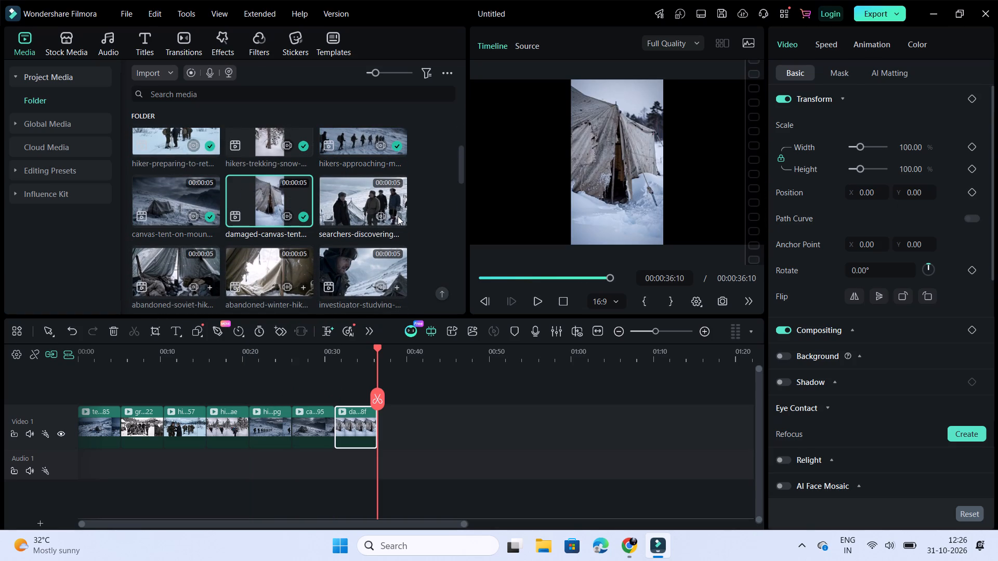
pyautogui.click(398, 216)
pyautogui.scroll(-1, 263, 238)
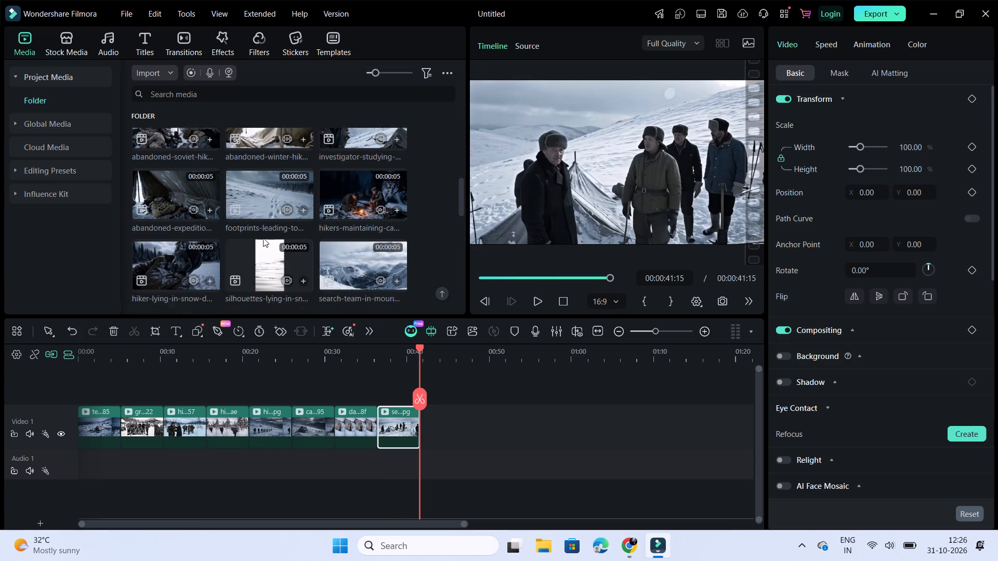
pyautogui.scroll(1, 234, 190)
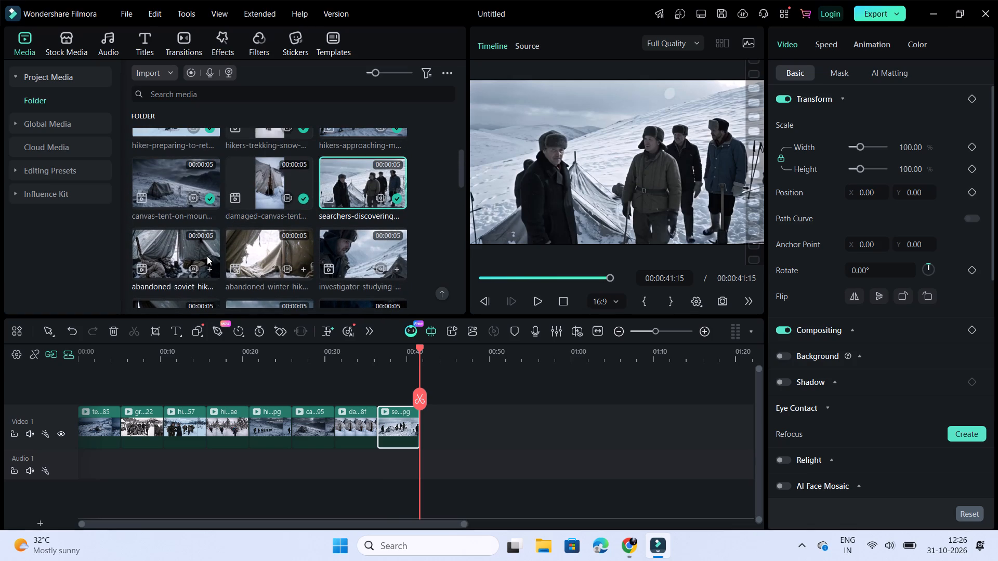
pyautogui.click(208, 268)
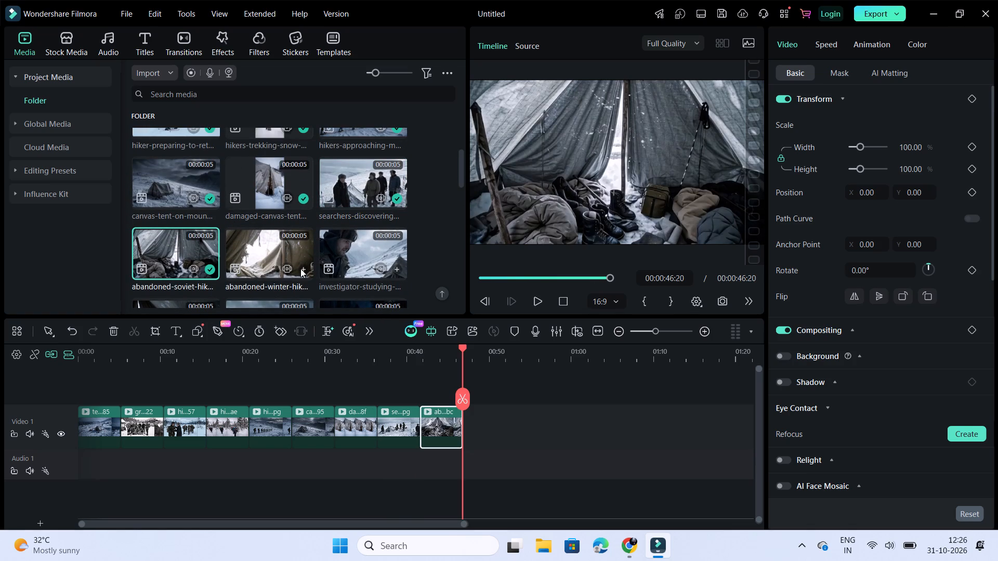
pyautogui.click(302, 269)
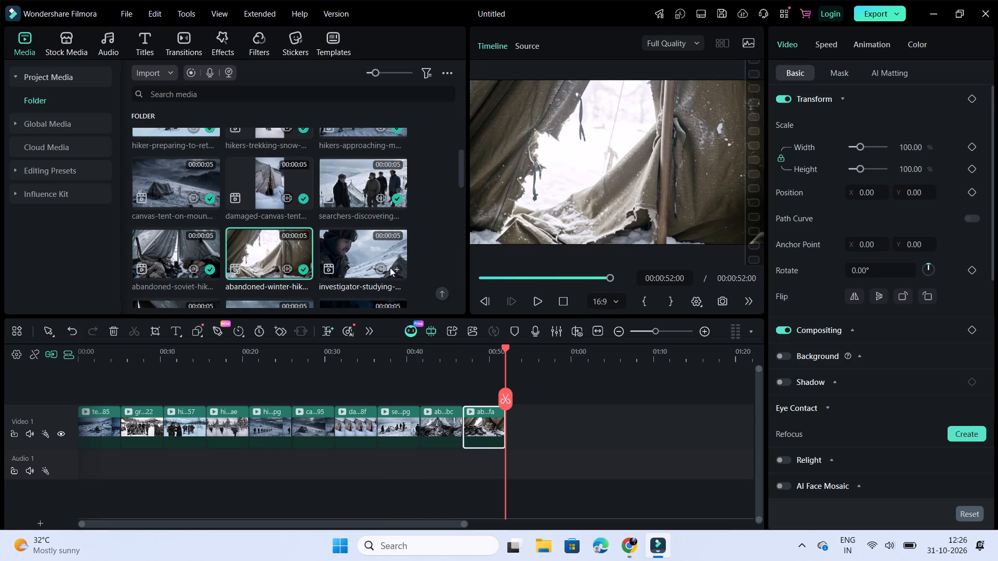
pyautogui.click(394, 269)
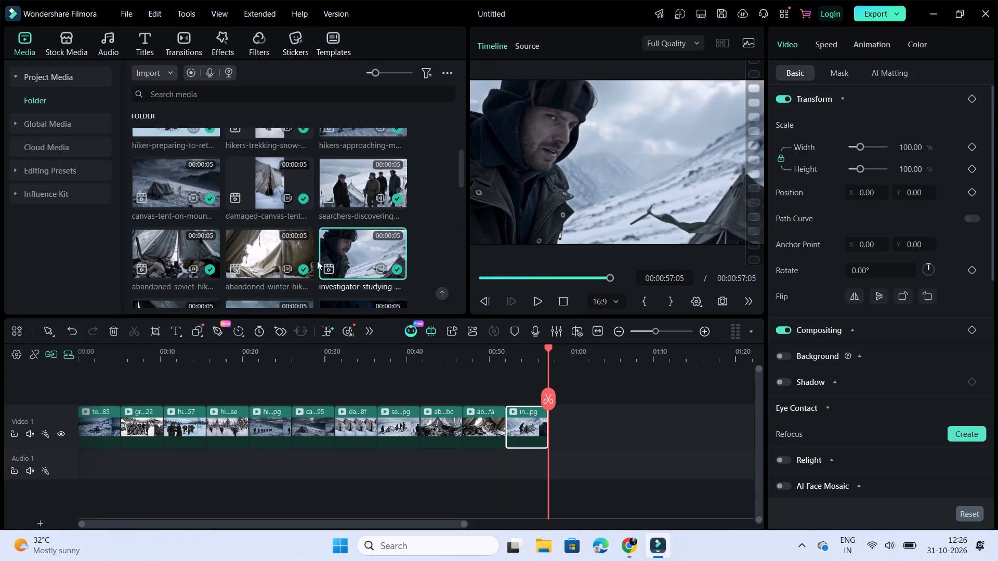
# Append the abandoned-expedition, footprints-leading, hikers-maintaining, hiker-lying-in-snow, silhouettes-lying and search-team clips in order to Video 1.
pyautogui.scroll(-1, 317, 261)
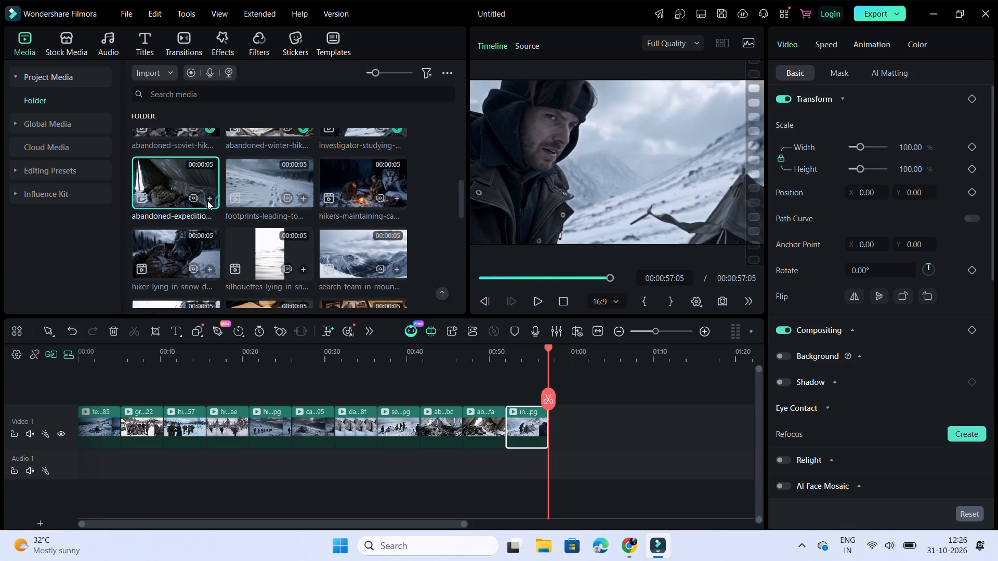
pyautogui.click(207, 201)
pyautogui.click(308, 198)
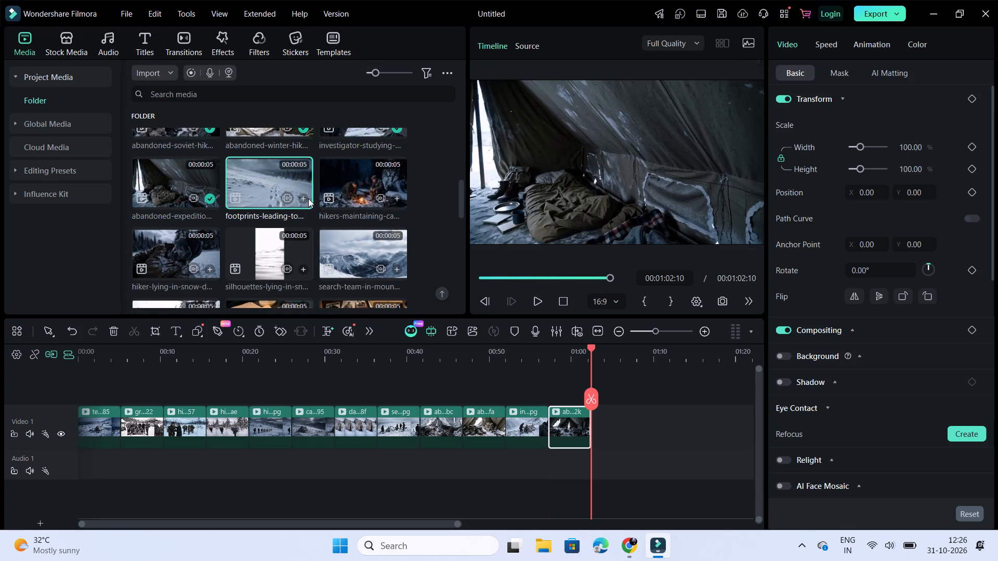
pyautogui.click(397, 198)
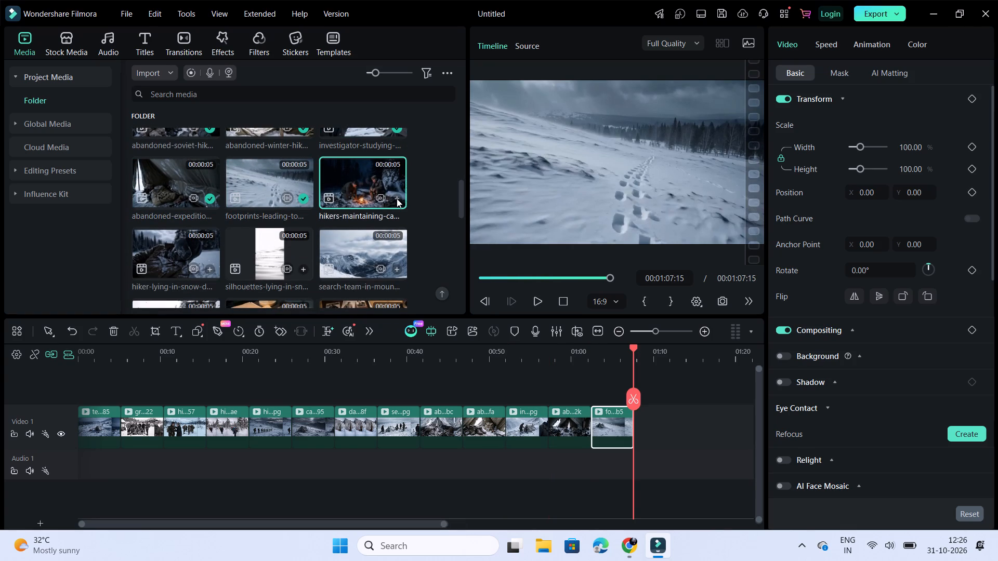
pyautogui.click(206, 268)
pyautogui.click(302, 268)
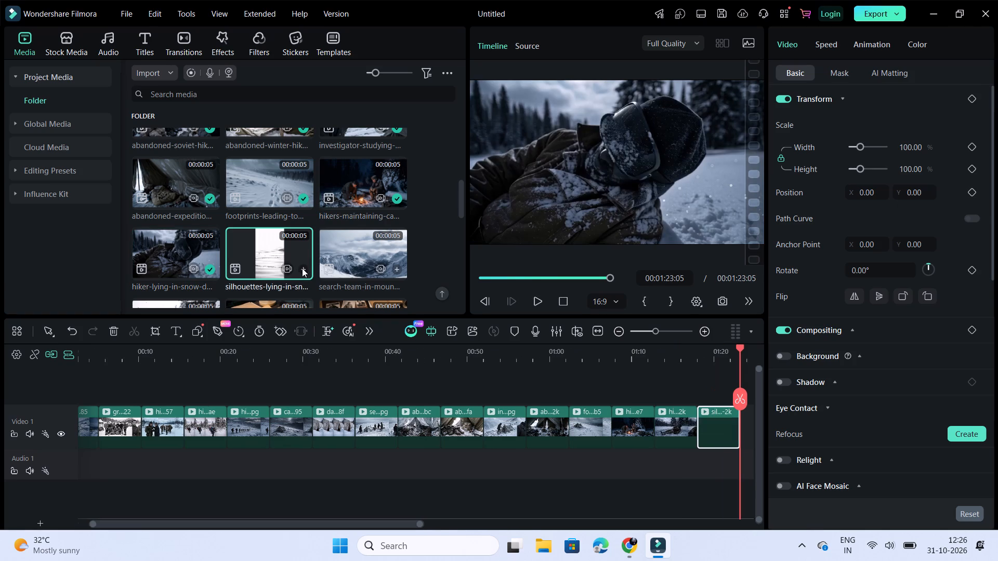
pyautogui.click(398, 269)
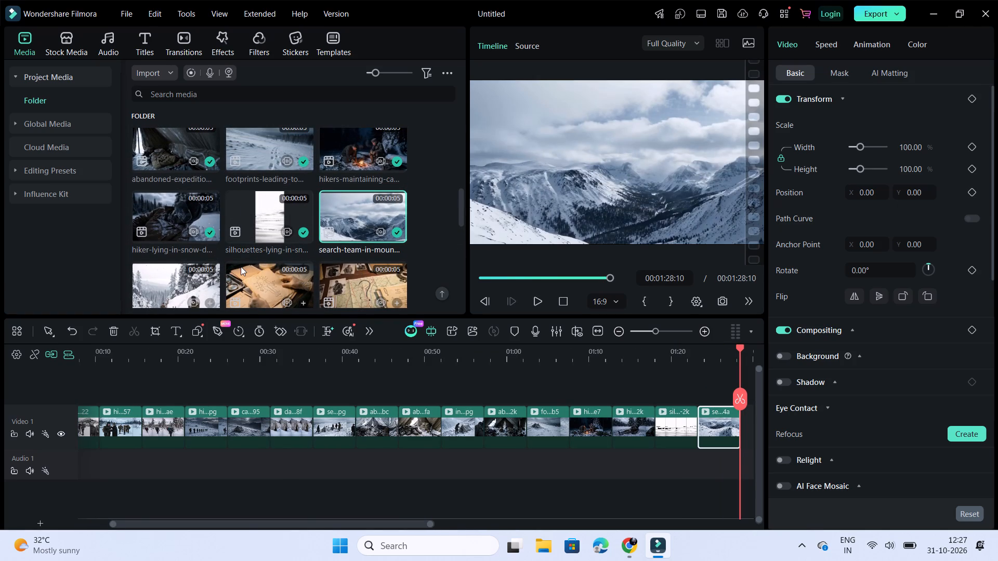
# Append the search-party, doctor-examining, evidence-analysis, investigators-studying, people-observing and investigator-examining clips in order to Video 1.
pyautogui.scroll(-1, 241, 266)
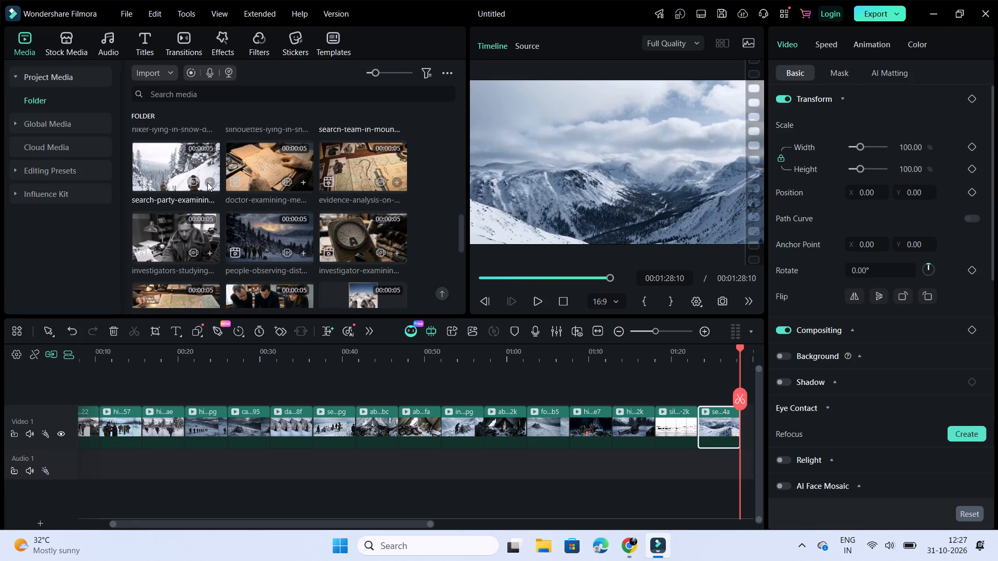
pyautogui.click(207, 182)
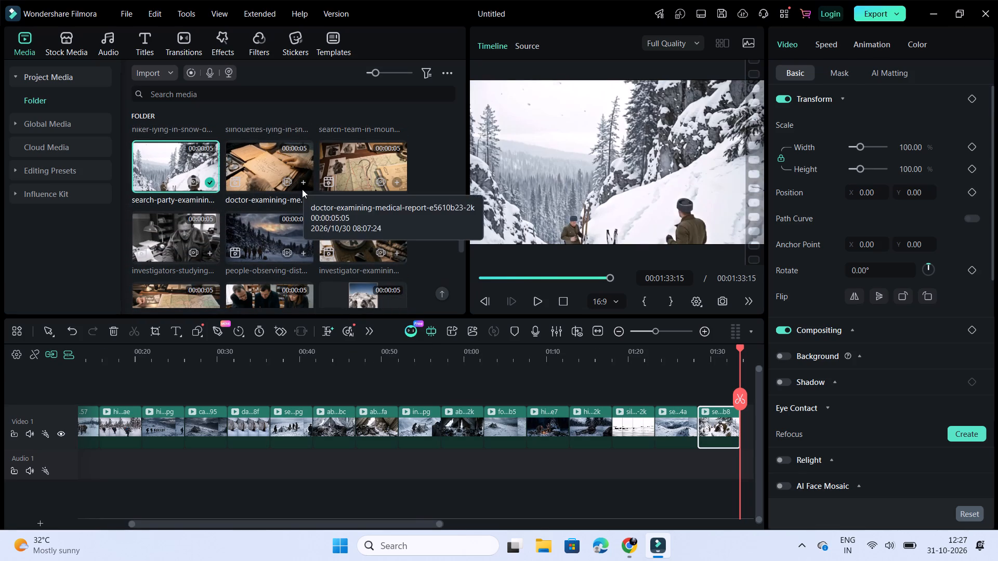
pyautogui.click(302, 181)
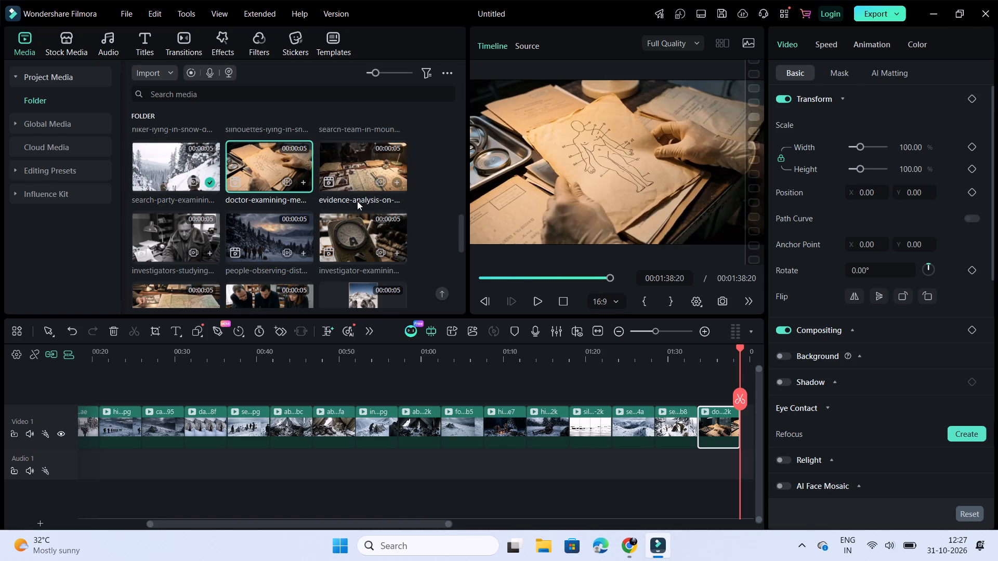
pyautogui.click(395, 181)
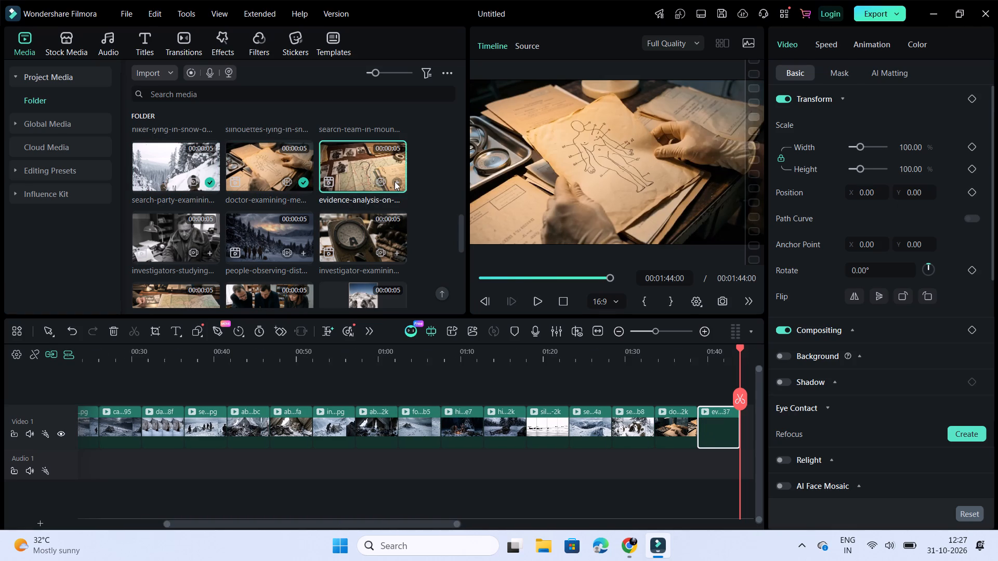
pyautogui.click(207, 255)
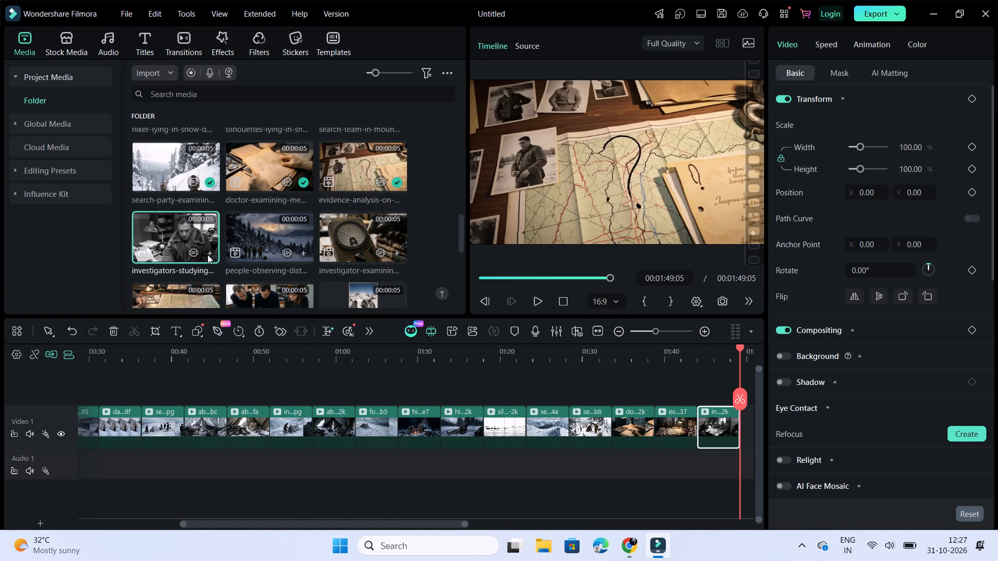
pyautogui.click(302, 252)
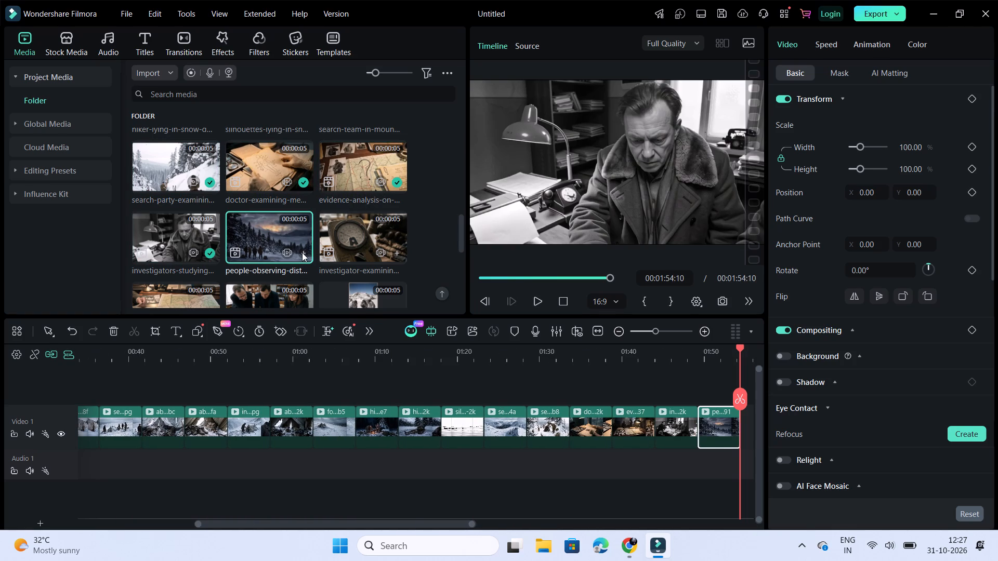
pyautogui.click(399, 254)
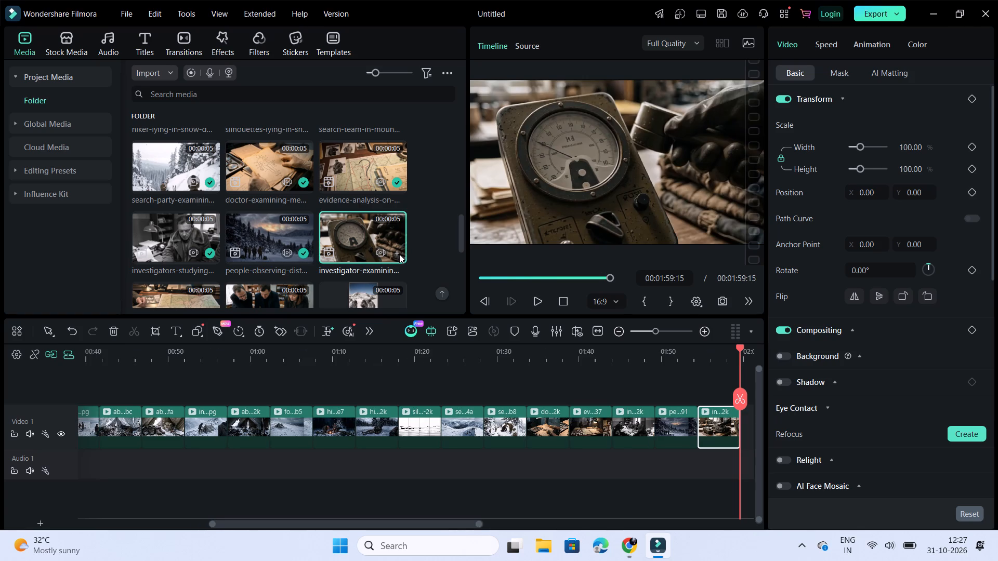
# Append the investigators-reviewing, investigators-examining, scientists-examining, slab-avalanche, wind-depositing-snow and vintage-tent clips in order to Video 1.
pyautogui.scroll(-1, 244, 287)
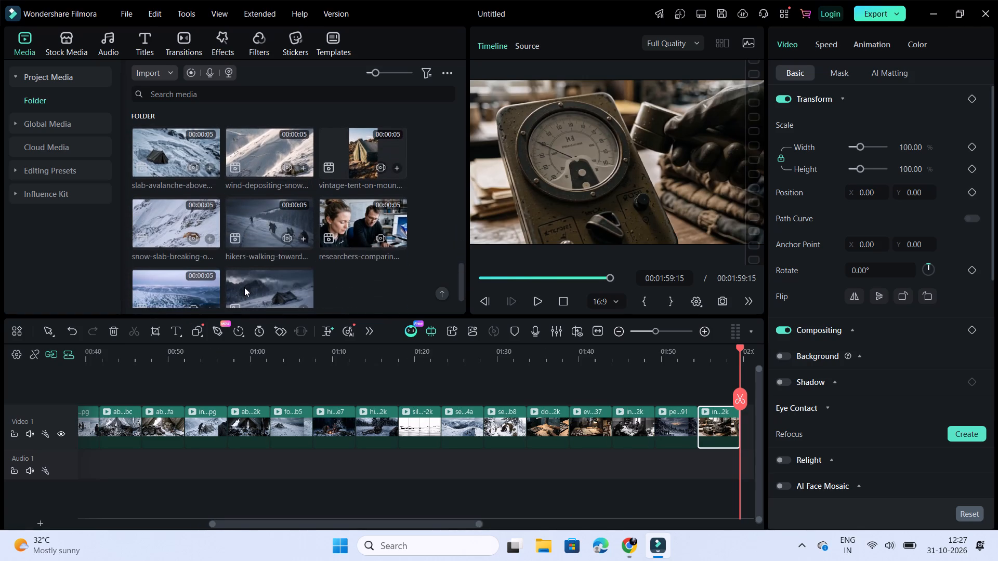
pyautogui.scroll(1, 244, 287)
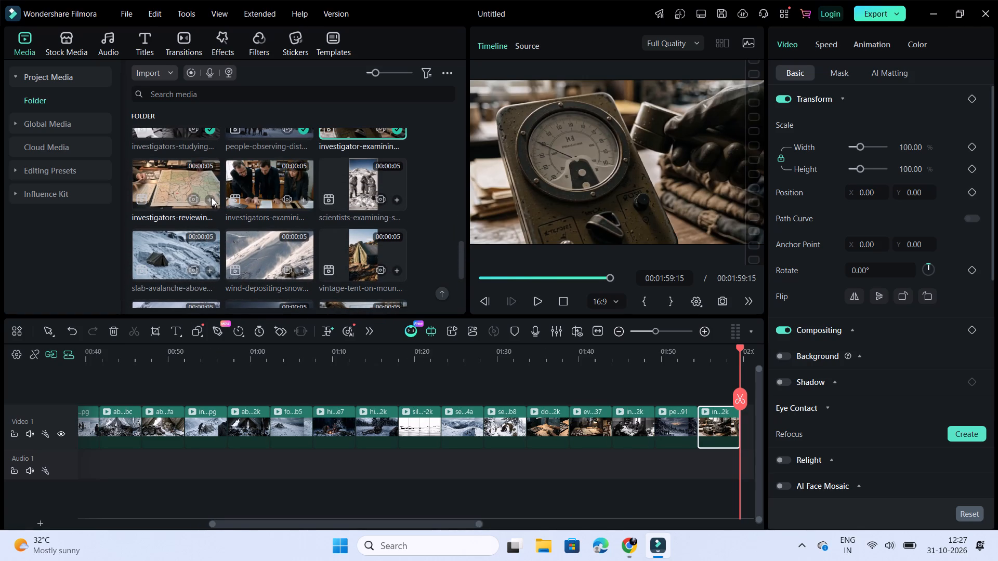
pyautogui.click(212, 197)
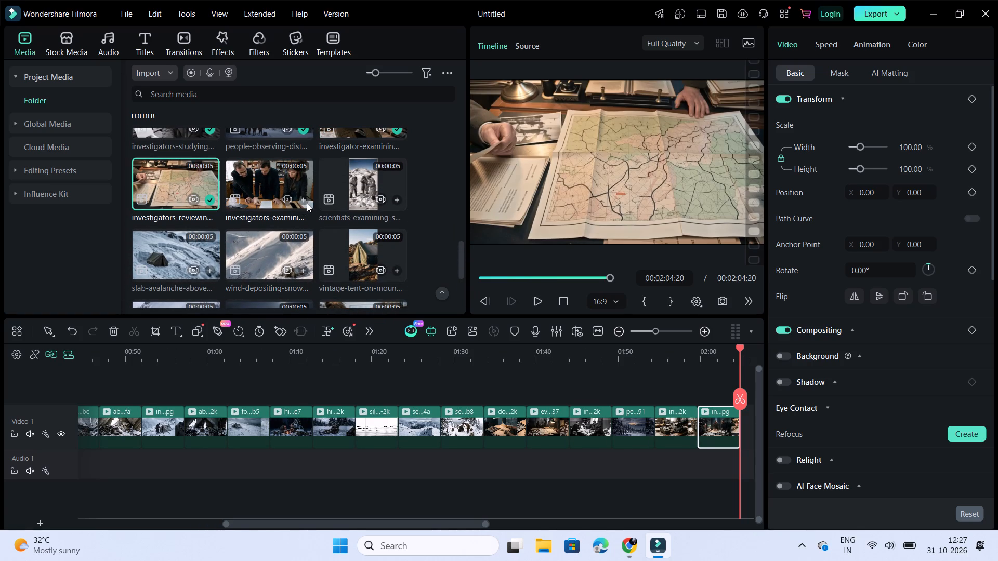
pyautogui.click(306, 201)
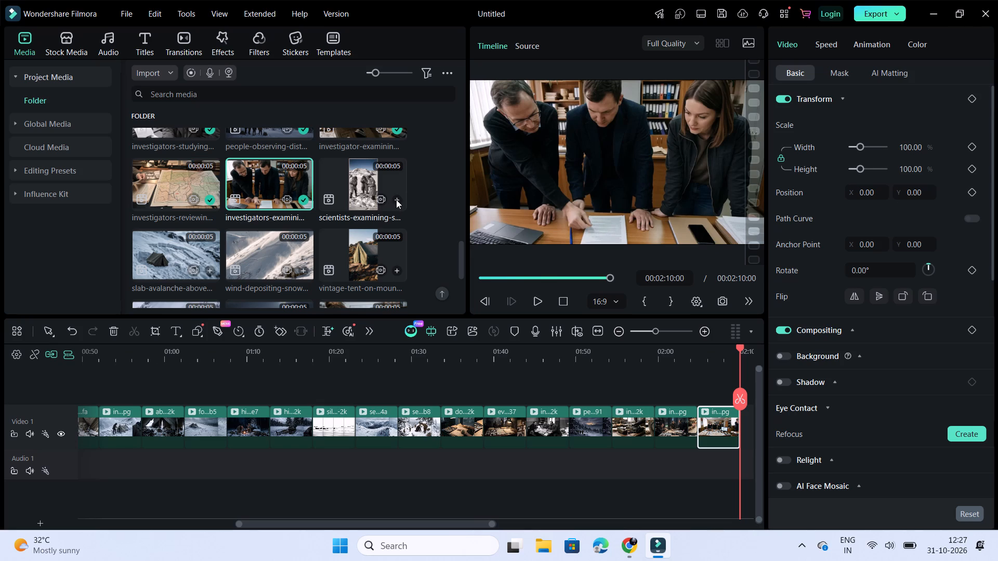
pyautogui.click(396, 199)
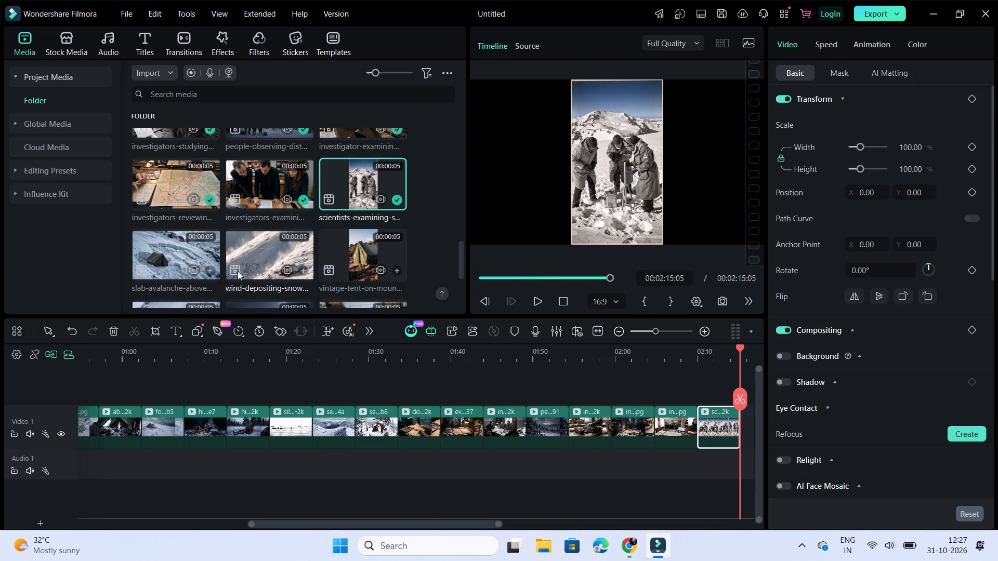
pyautogui.click(210, 269)
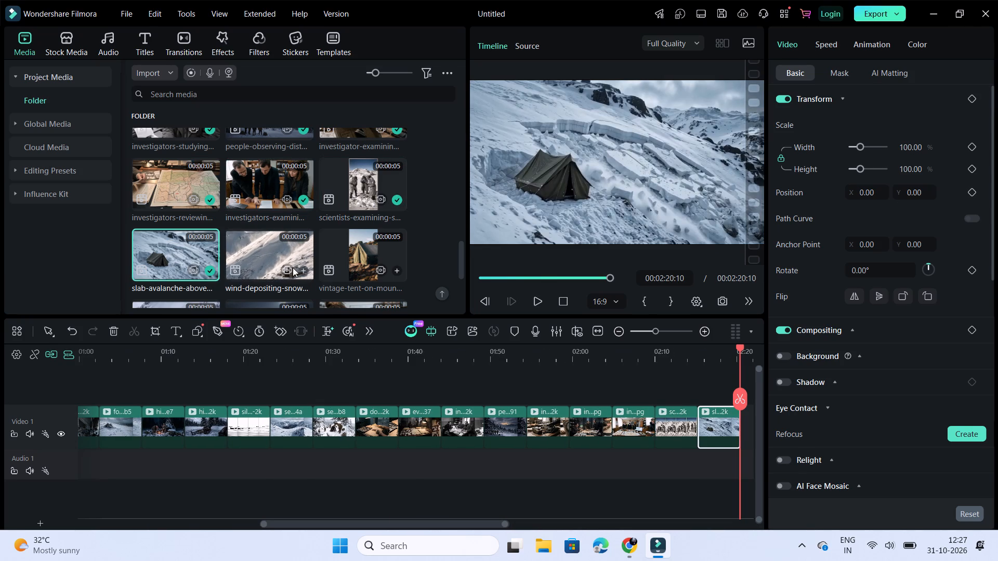
pyautogui.click(303, 270)
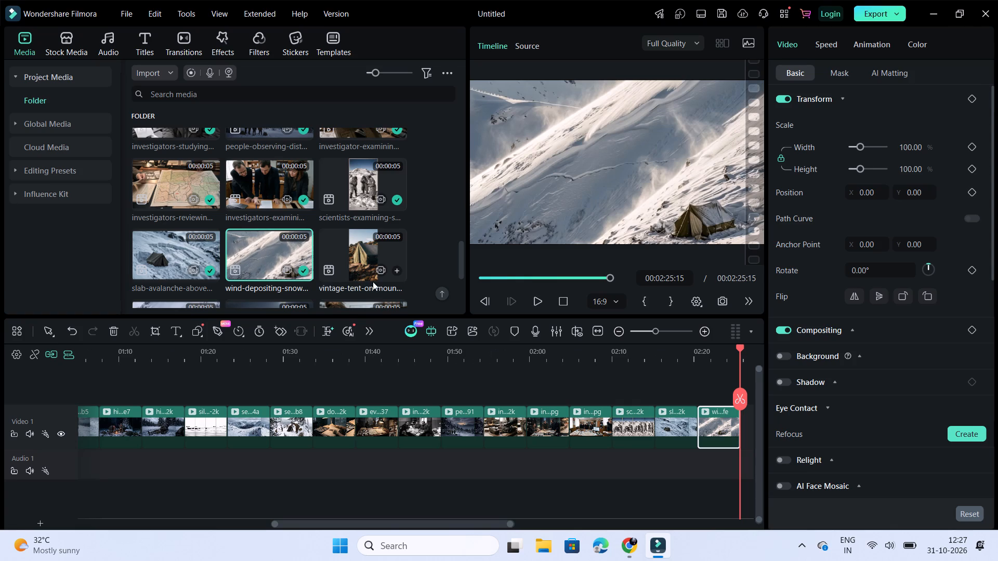
pyautogui.click(398, 269)
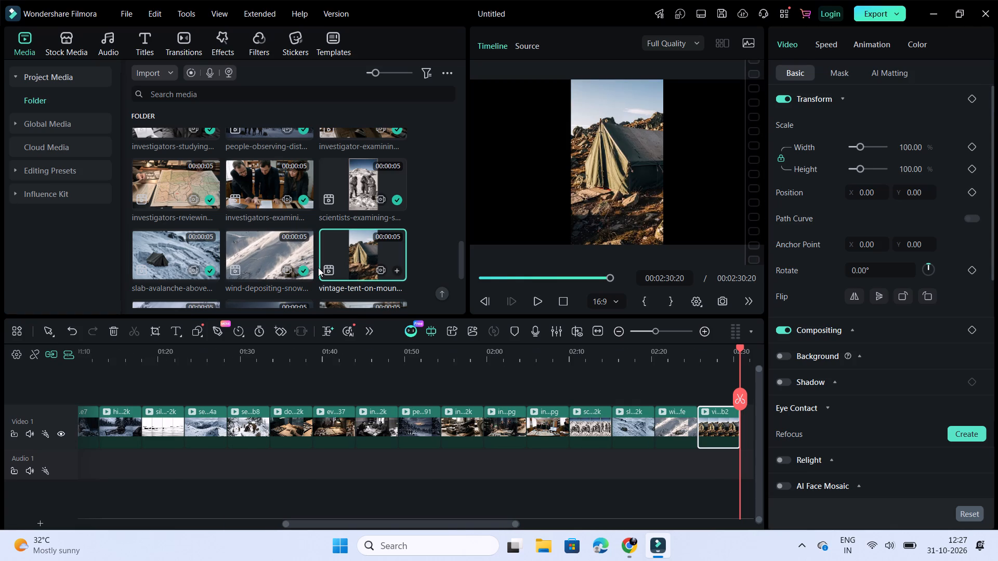
# Append the snow-slab, hikers-walking, researchers-comparing and researcher-overlooking clips to Video 1, followed by the abandoned-canvas-tent image twice.
pyautogui.scroll(-1, 318, 268)
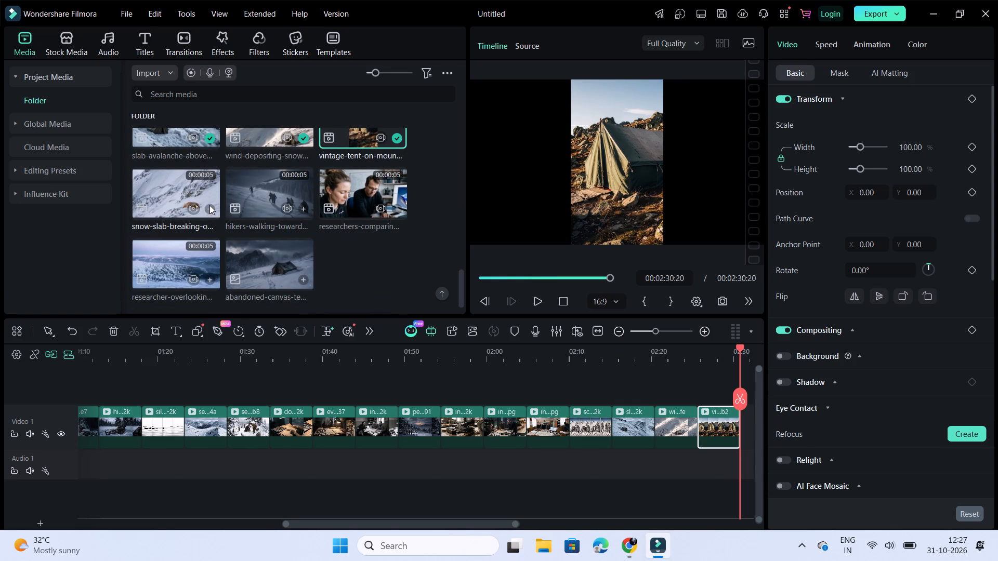
pyautogui.click(208, 209)
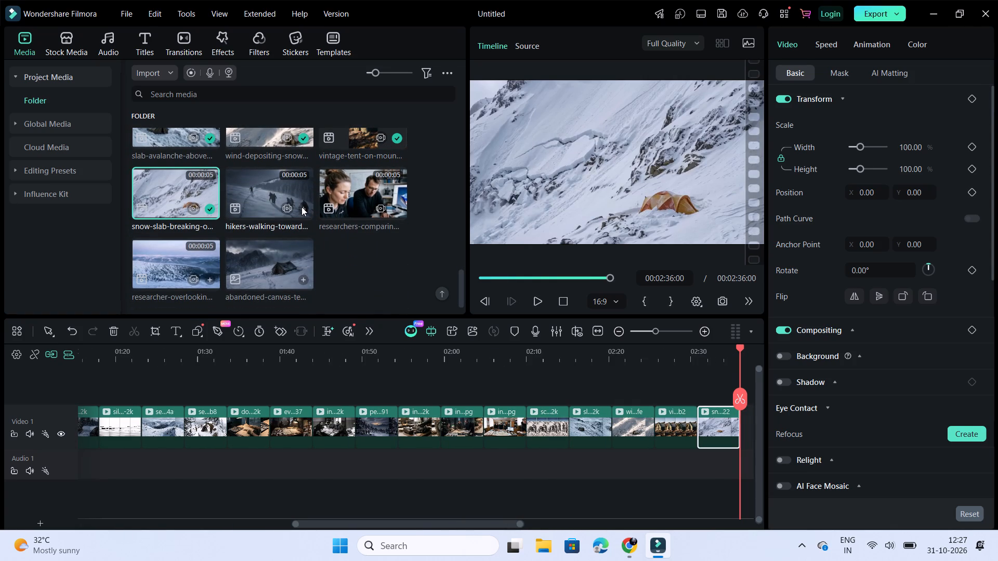
pyautogui.click(303, 206)
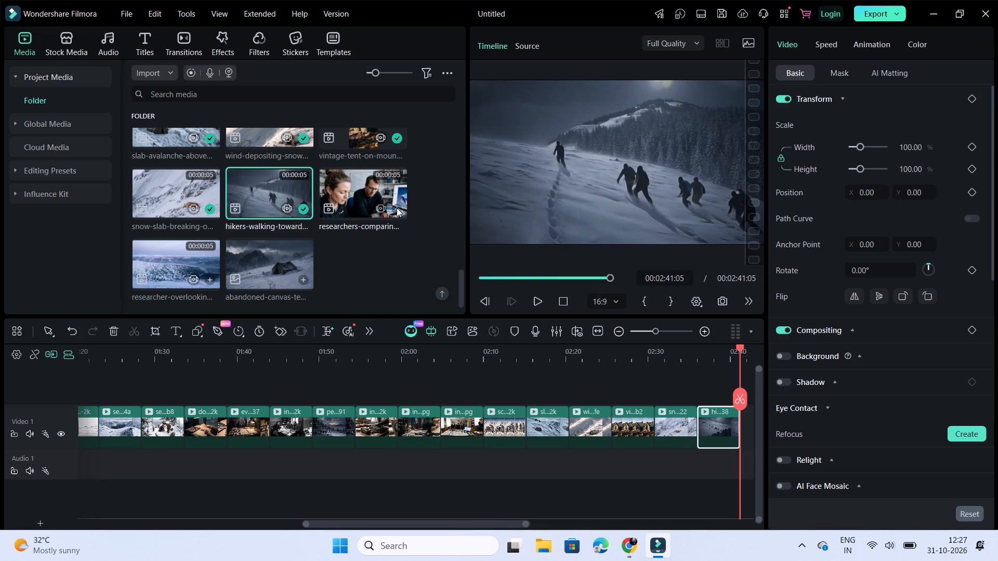
pyautogui.click(397, 208)
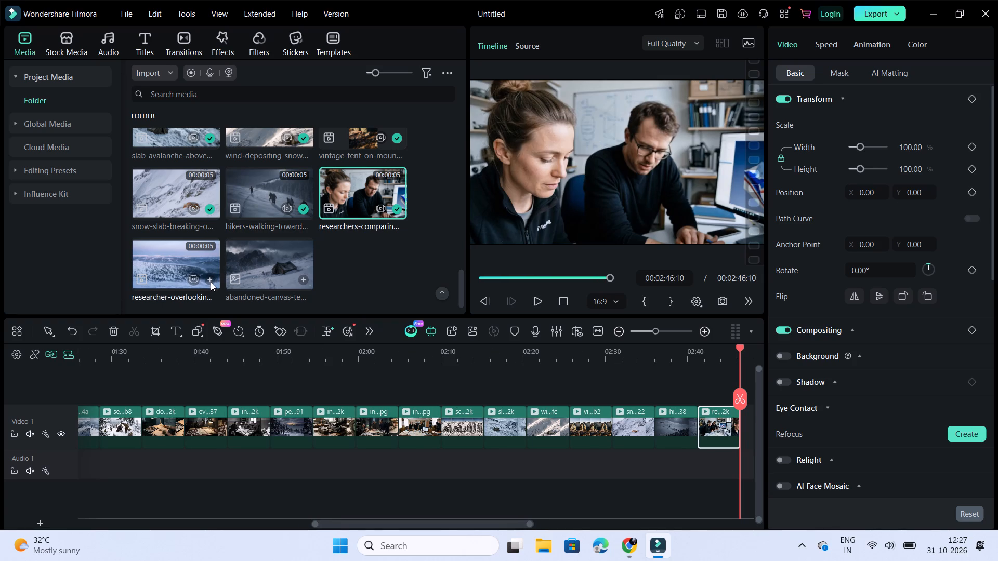
pyautogui.click(211, 282)
pyautogui.click(302, 277)
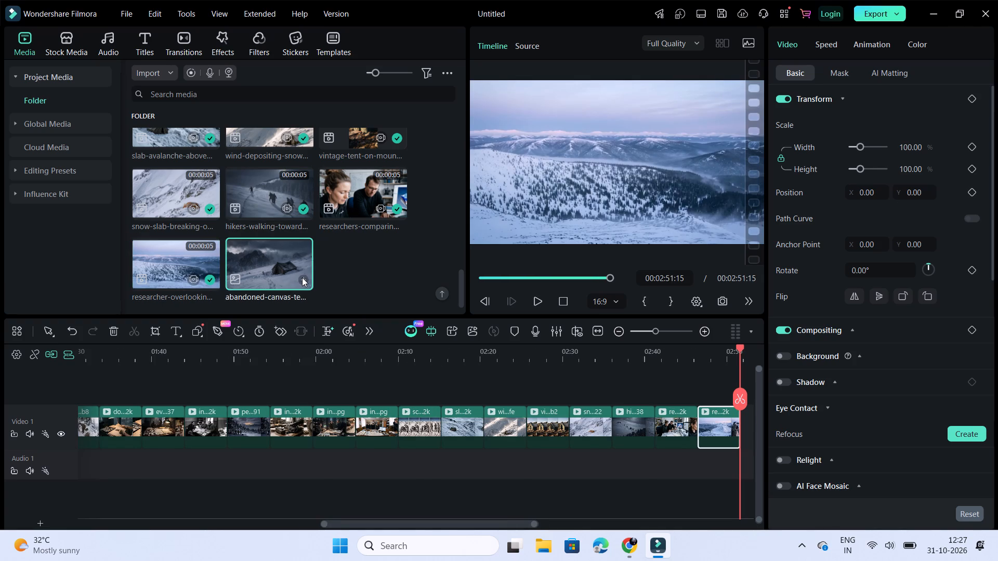
pyautogui.click(302, 277)
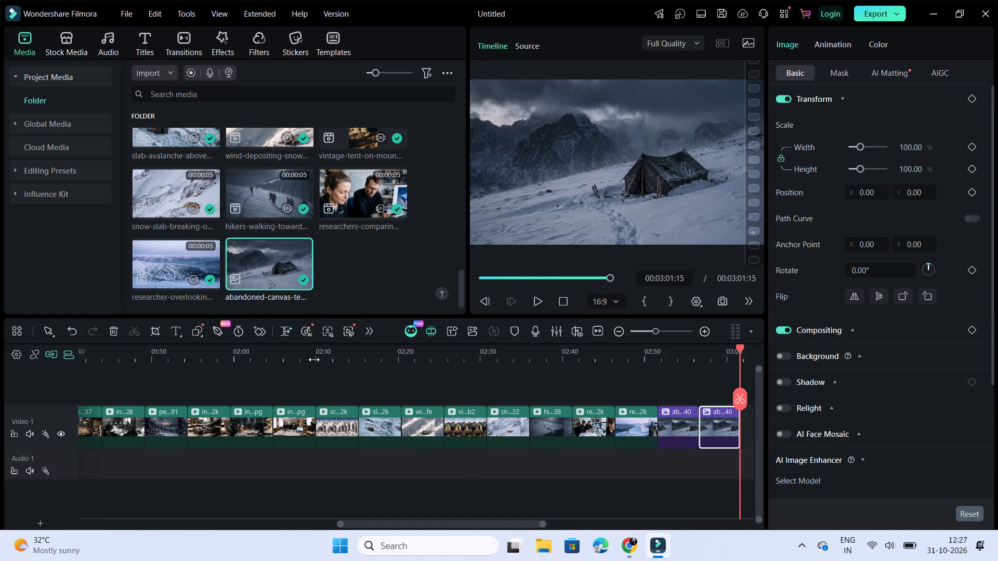
# Select the empty Audio 1 track near the start of the timeline.
pyautogui.hscroll(13, 425, 464)
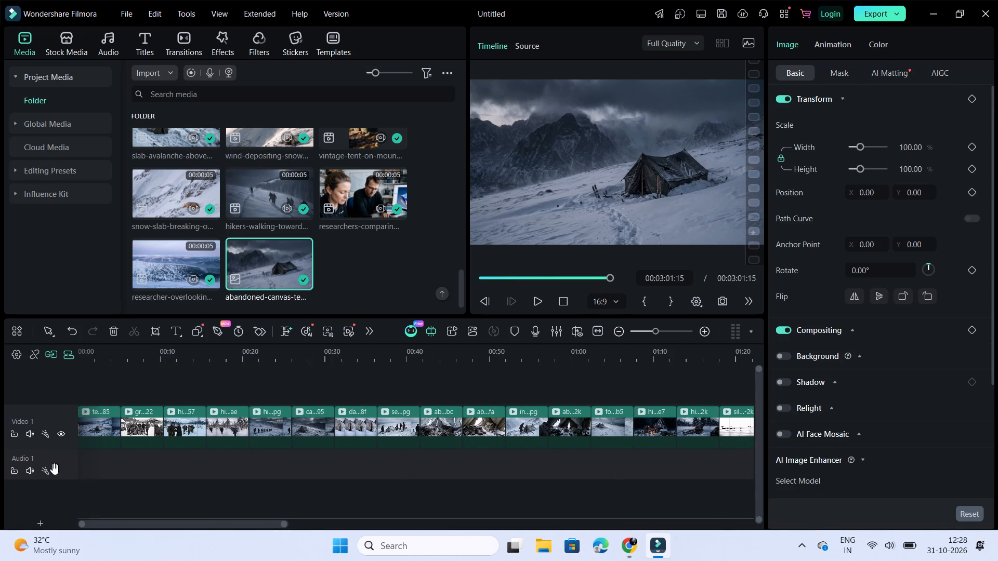
pyautogui.click(77, 464)
pyautogui.click(94, 469)
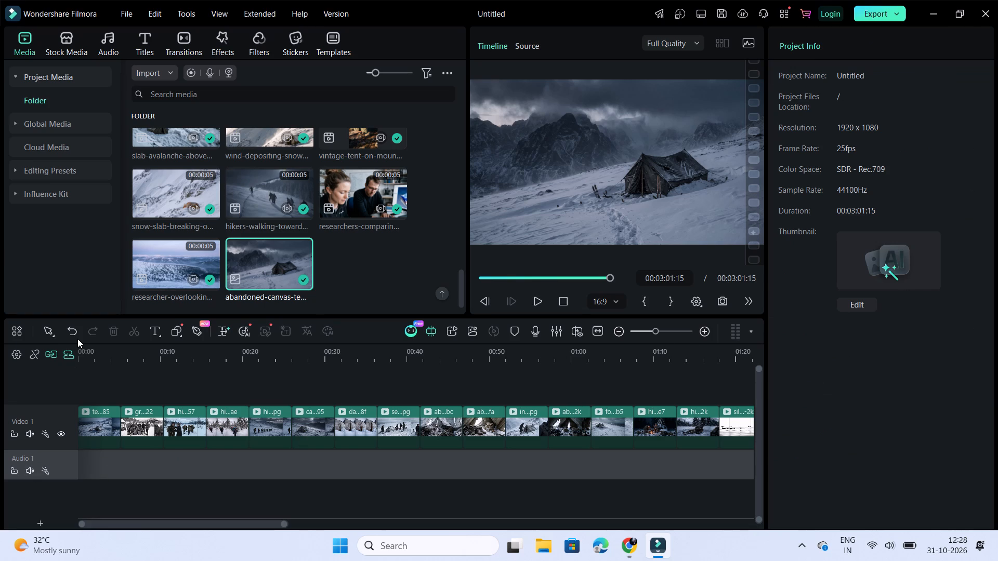
# Look through the project media library from its first clip to its last.
pyautogui.scroll(-1, 384, 252)
pyautogui.tripleClick(440, 290)
pyautogui.doubleClick(440, 290)
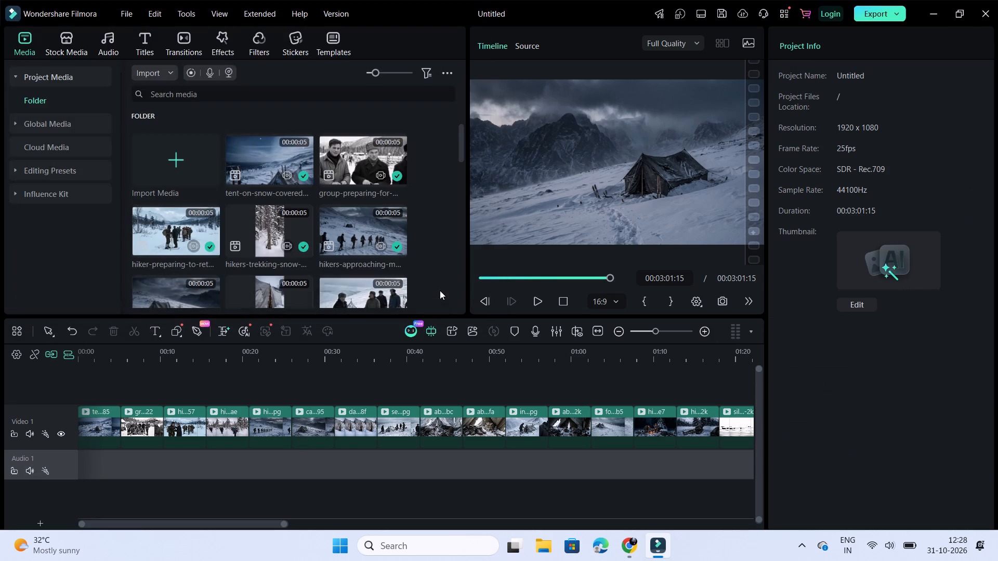
pyautogui.click(440, 290)
pyautogui.moveTo(440, 290); pyautogui.dragTo(425, 223)
pyautogui.scroll(-3, 425, 223)
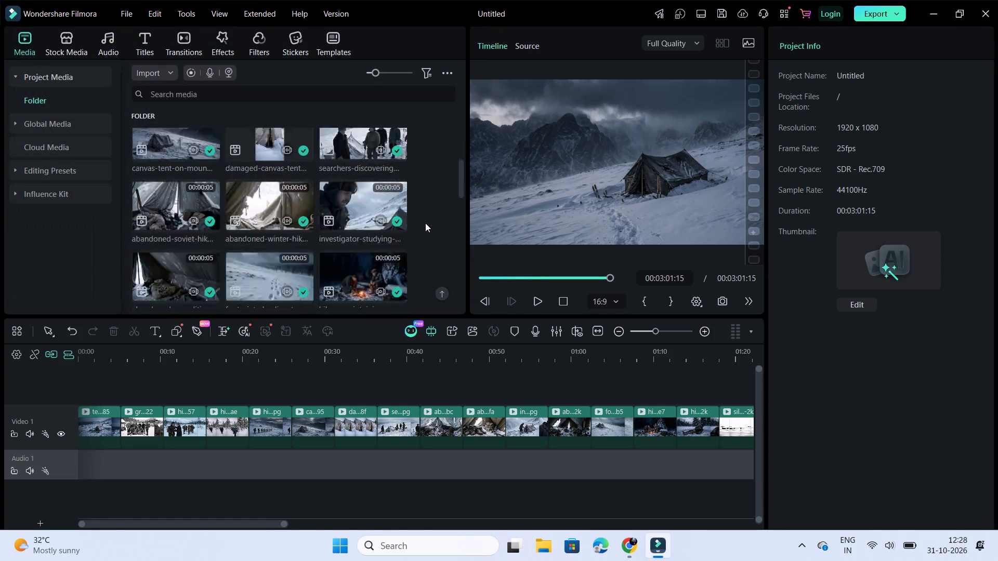
pyautogui.scroll(-2, 425, 223)
# Start a media import and look in the project folder within Downloads for further files.
pyautogui.click(442, 298)
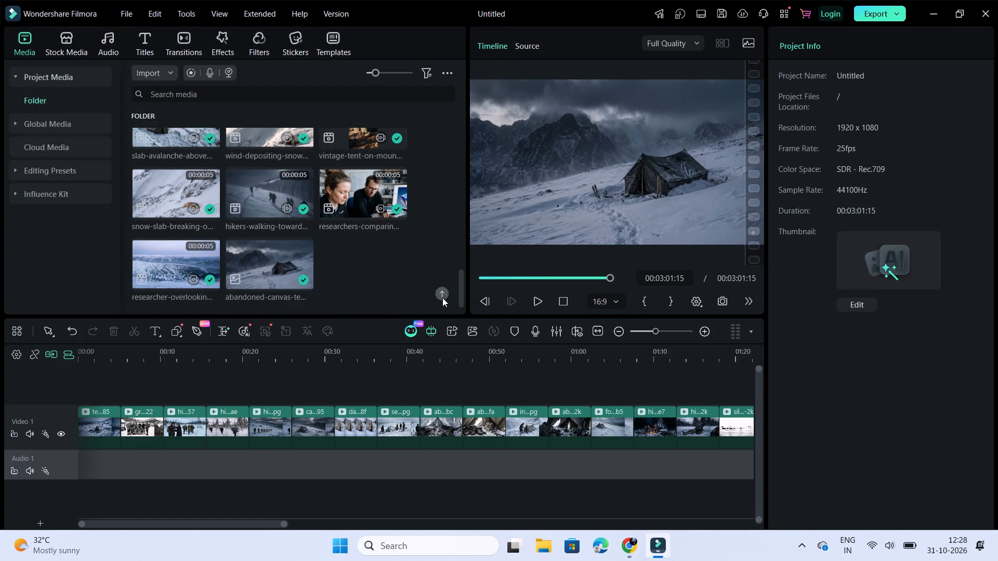
pyautogui.click(161, 159)
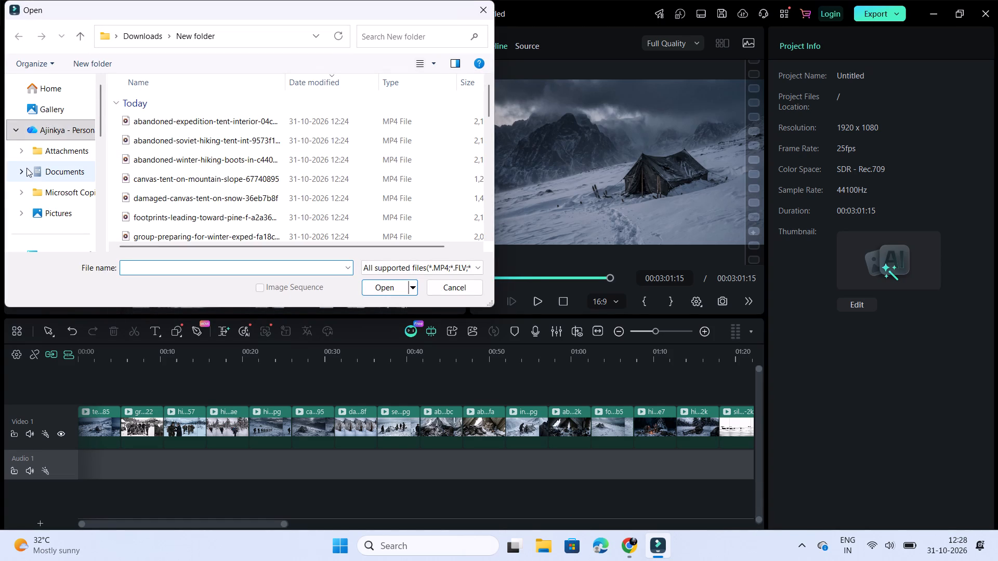
pyautogui.scroll(-1, 40, 190)
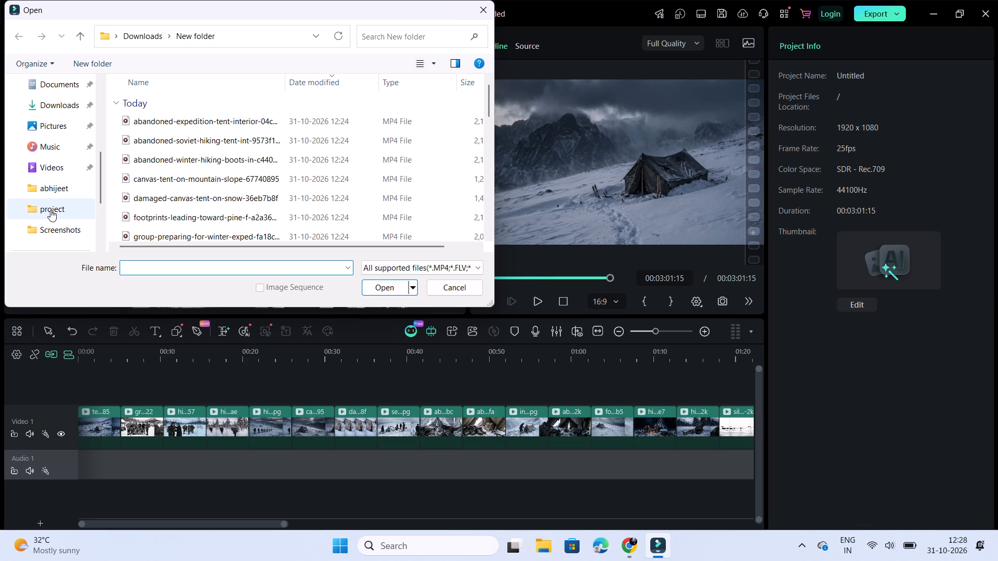
pyautogui.scroll(-1, 50, 210)
pyautogui.scroll(7, 50, 210)
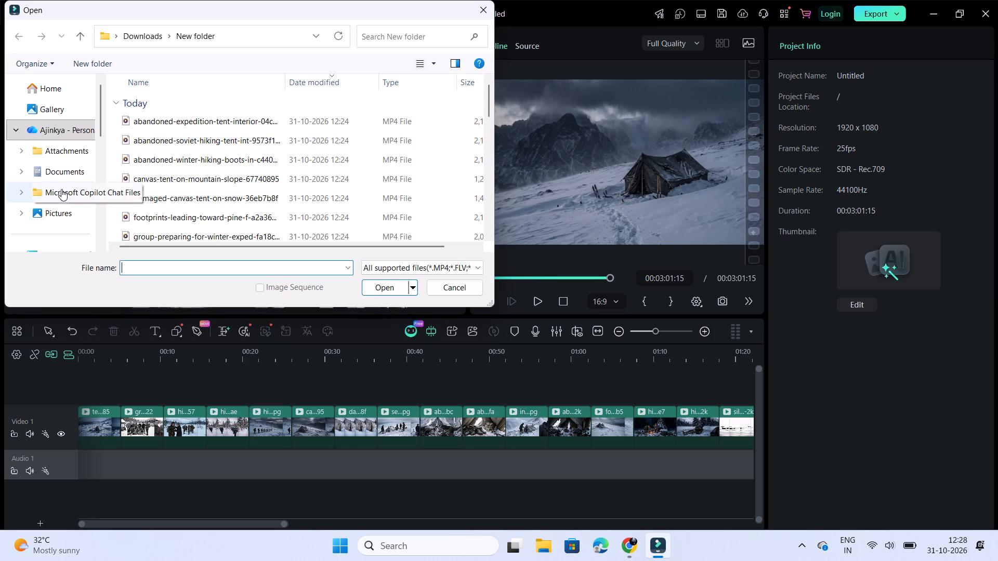
pyautogui.scroll(-1, 74, 187)
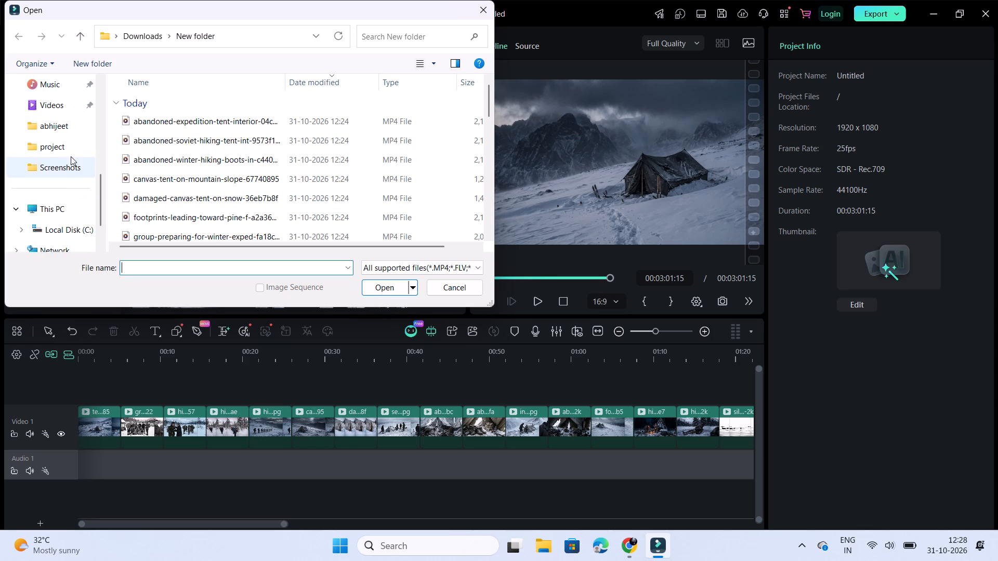
pyautogui.click(63, 146)
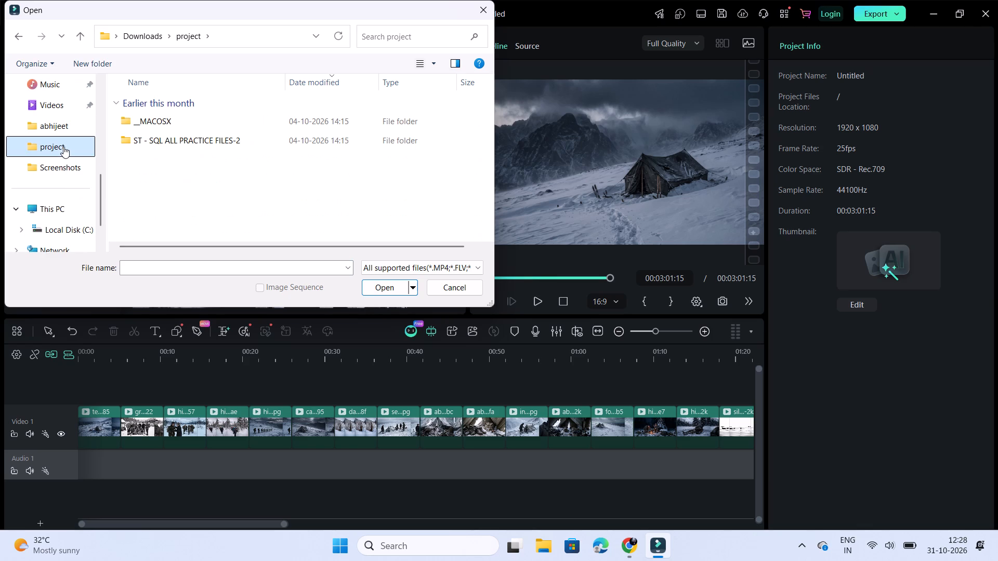
pyautogui.scroll(-1, 32, 182)
pyautogui.scroll(7, 32, 182)
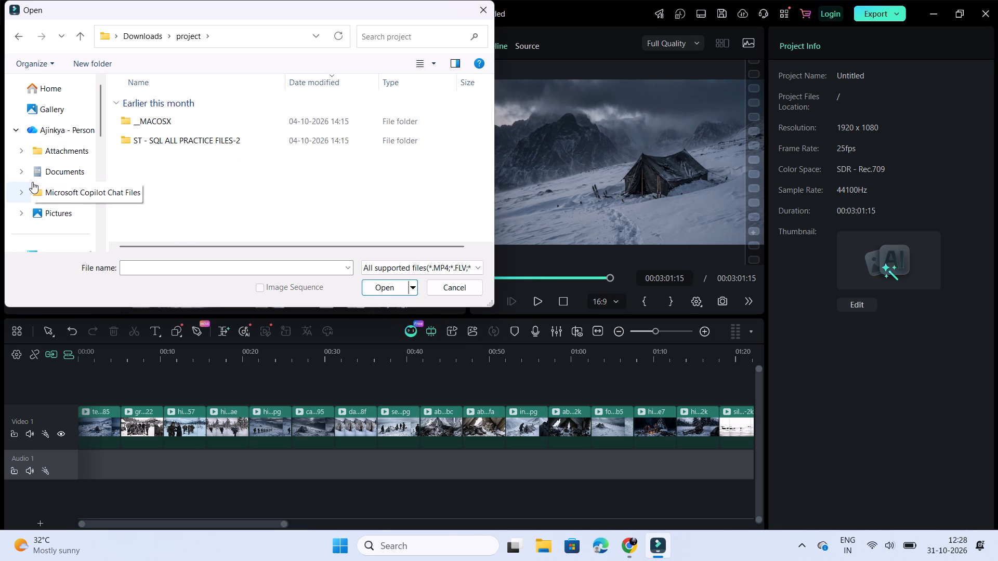
pyautogui.scroll(1, 32, 182)
pyautogui.scroll(-1, 64, 169)
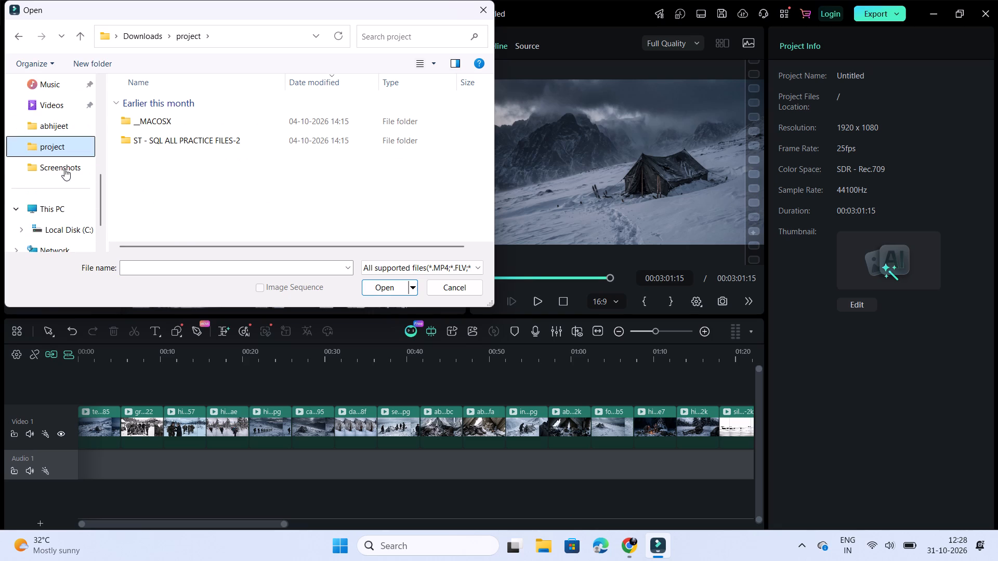
pyautogui.scroll(-1, 64, 169)
pyautogui.scroll(6, 64, 169)
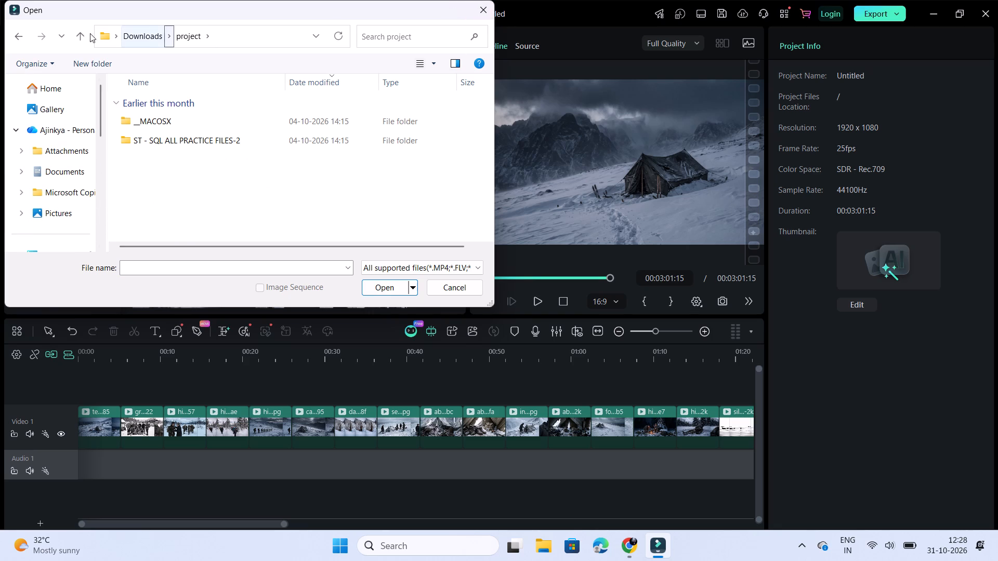
# Return to New folder and look through its files for further media to import.
pyautogui.click(9, 33)
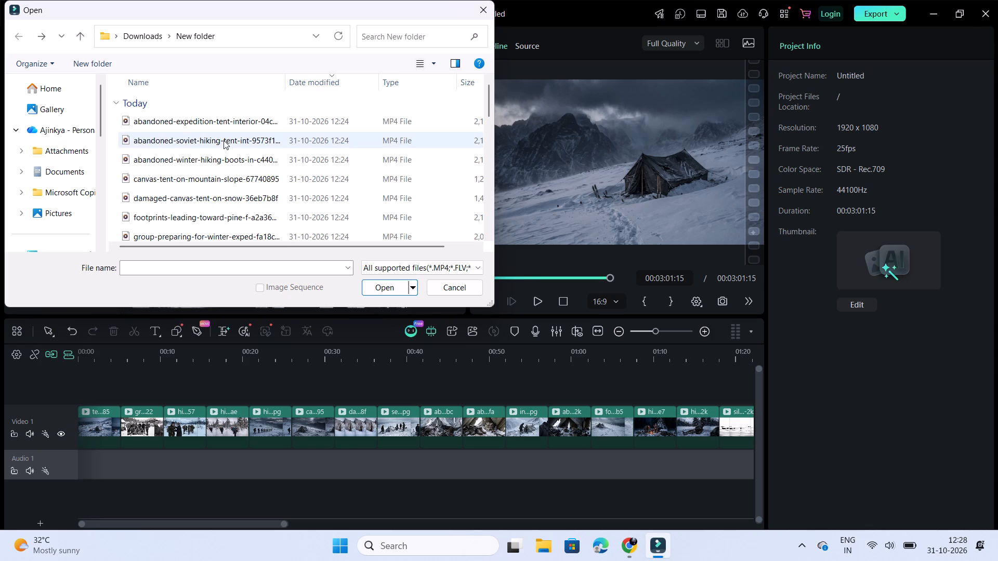
pyautogui.scroll(-7, 224, 140)
pyautogui.scroll(2, 224, 140)
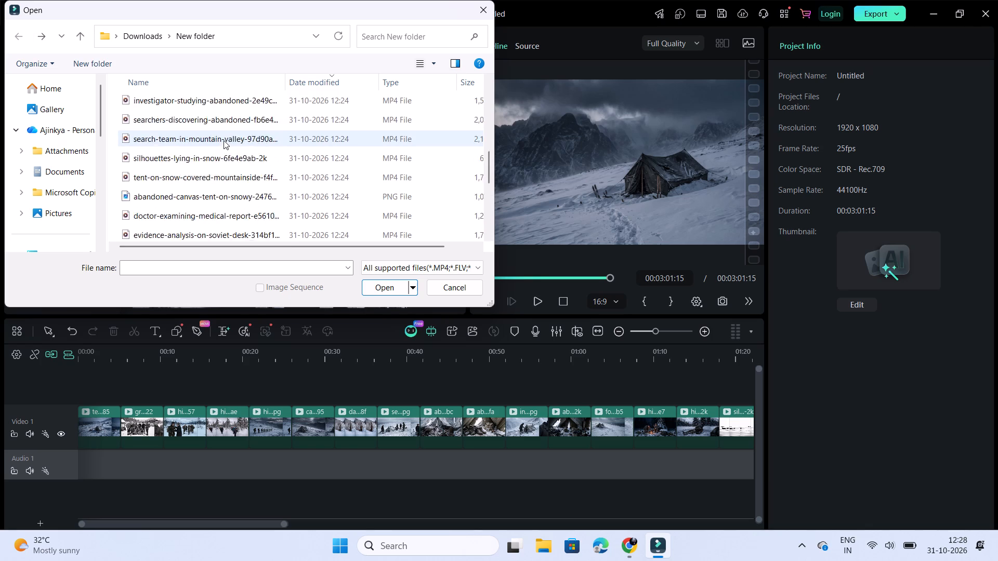
pyautogui.scroll(1, 224, 140)
pyautogui.scroll(-5, 224, 140)
pyautogui.scroll(5, 224, 140)
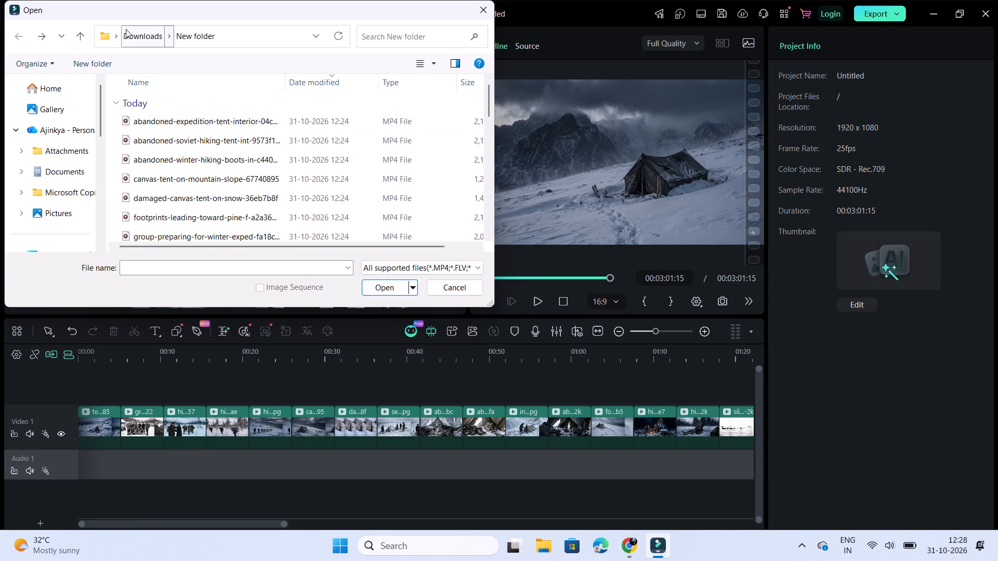
# Browse Downloads for media to import and look through the files in its 5 min doumentry folder.
pyautogui.click(134, 34)
pyautogui.scroll(1, 209, 163)
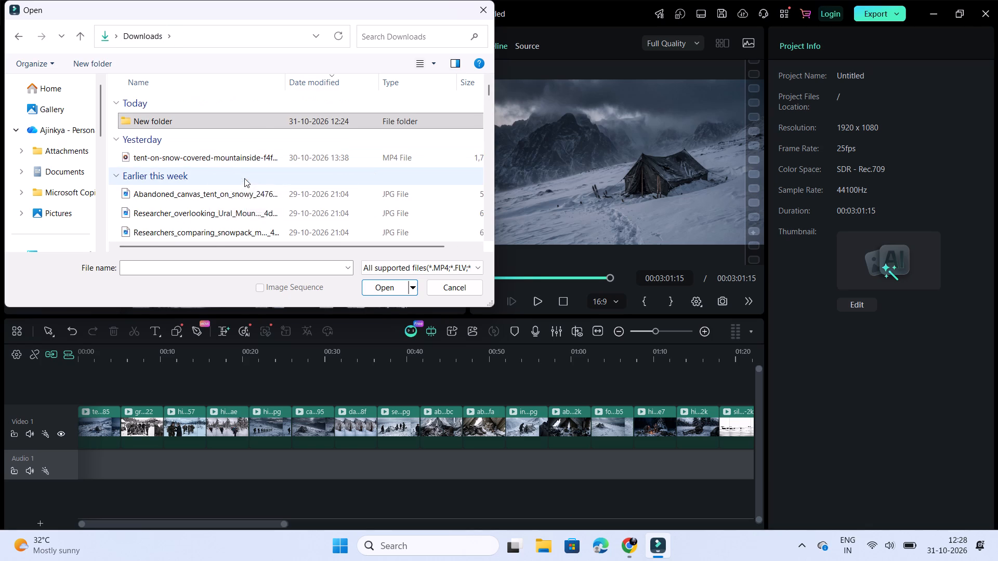
pyautogui.scroll(-2, 244, 178)
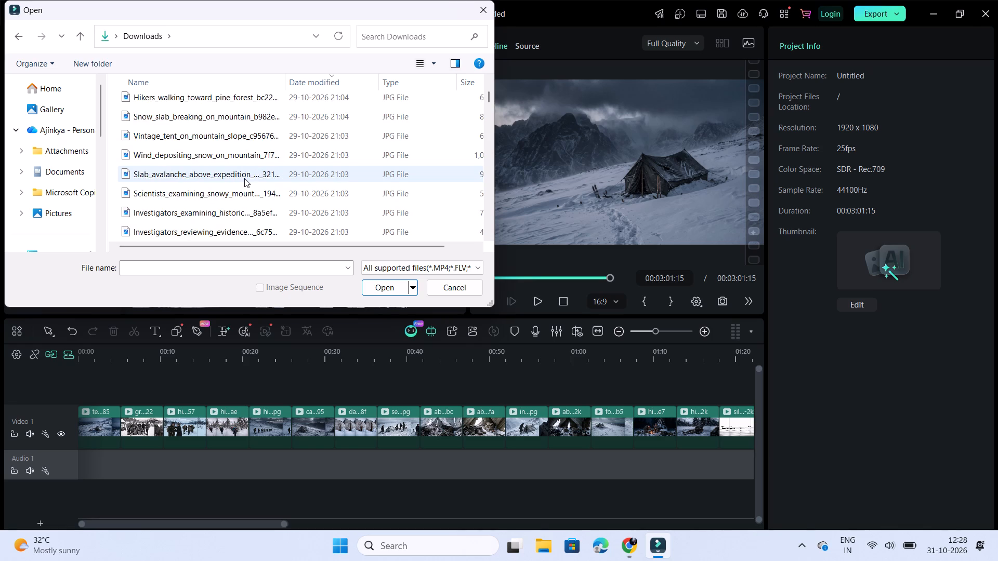
pyautogui.scroll(-2, 244, 178)
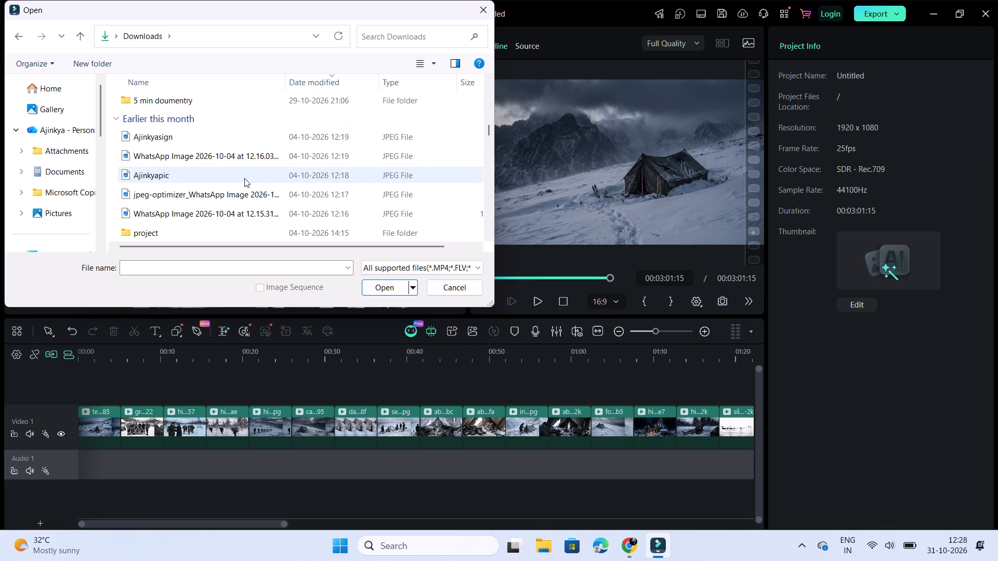
pyautogui.doubleClick(225, 101)
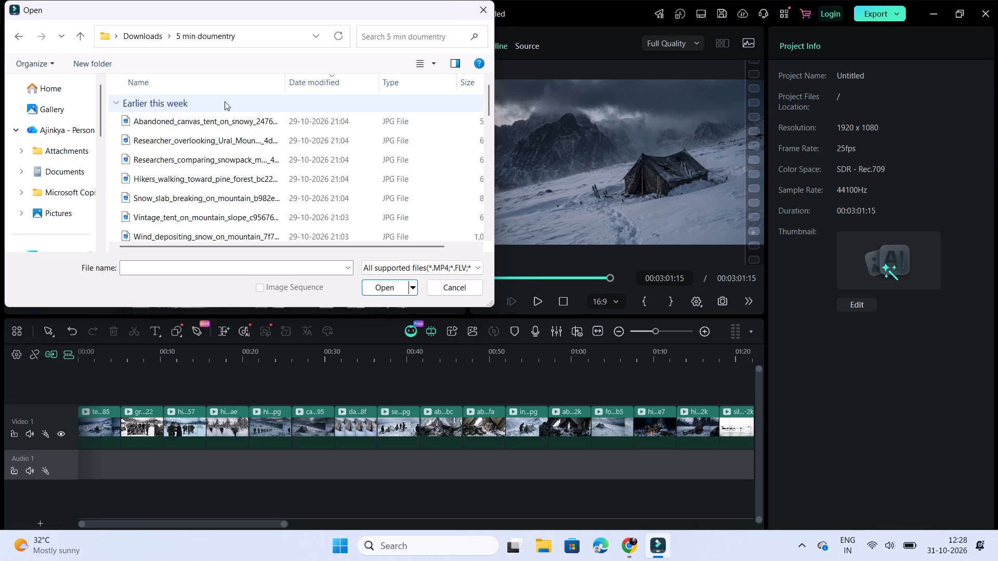
pyautogui.scroll(-16, 228, 139)
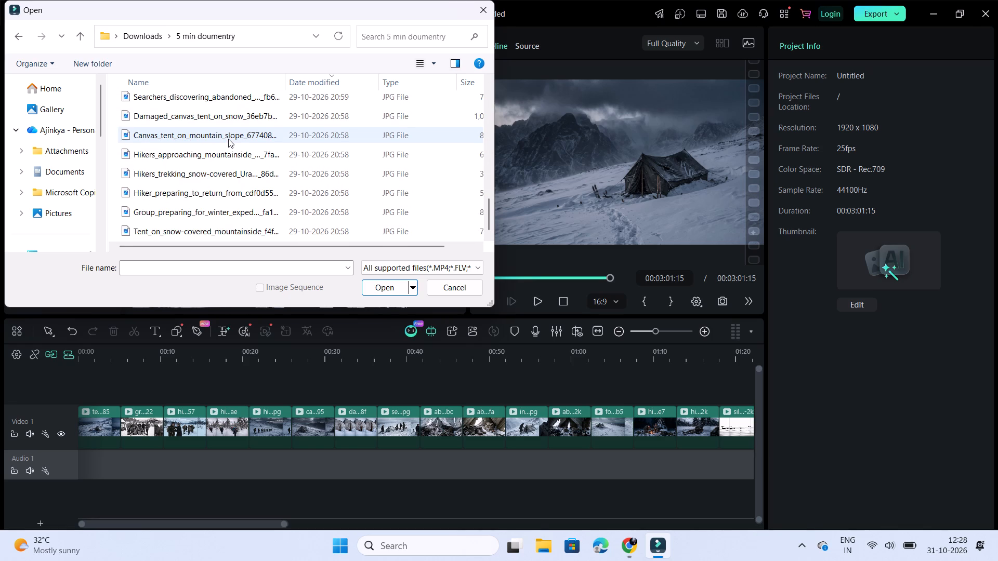
pyautogui.scroll(5, 228, 139)
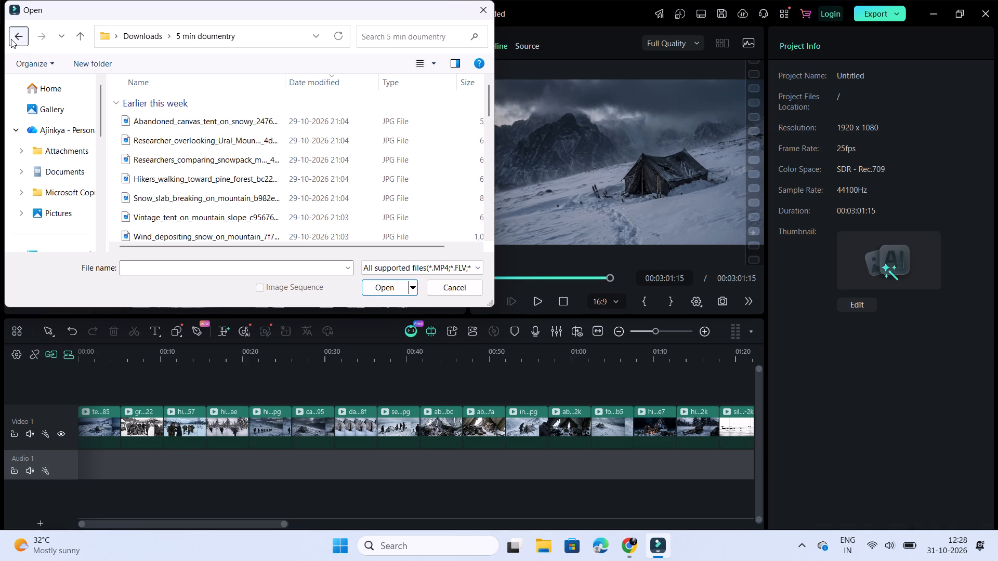
# Return to Downloads and look through its remaining files and folders for media to import.
pyautogui.click(11, 39)
pyautogui.scroll(-2, 243, 195)
pyautogui.scroll(1, 243, 195)
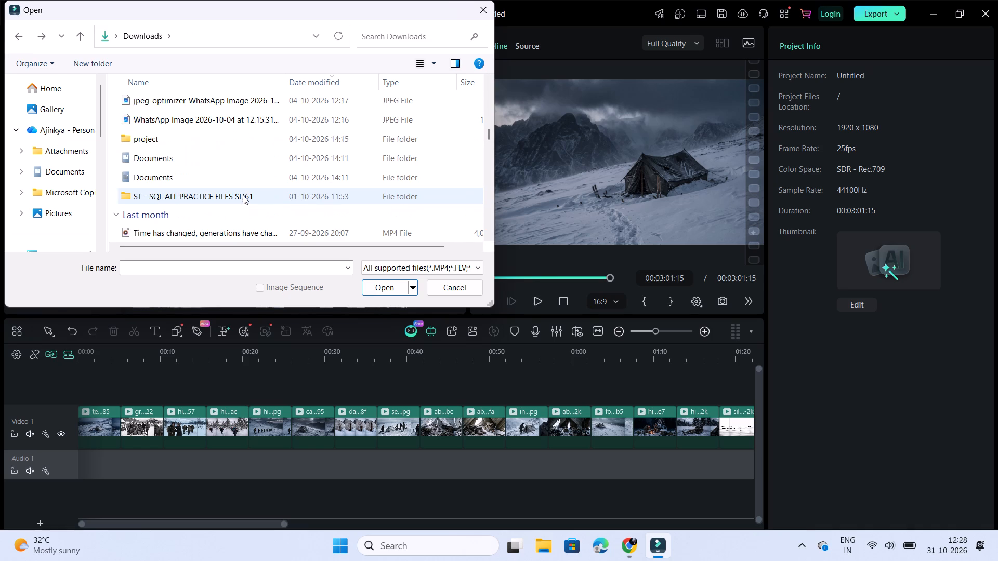
pyautogui.scroll(1, 243, 195)
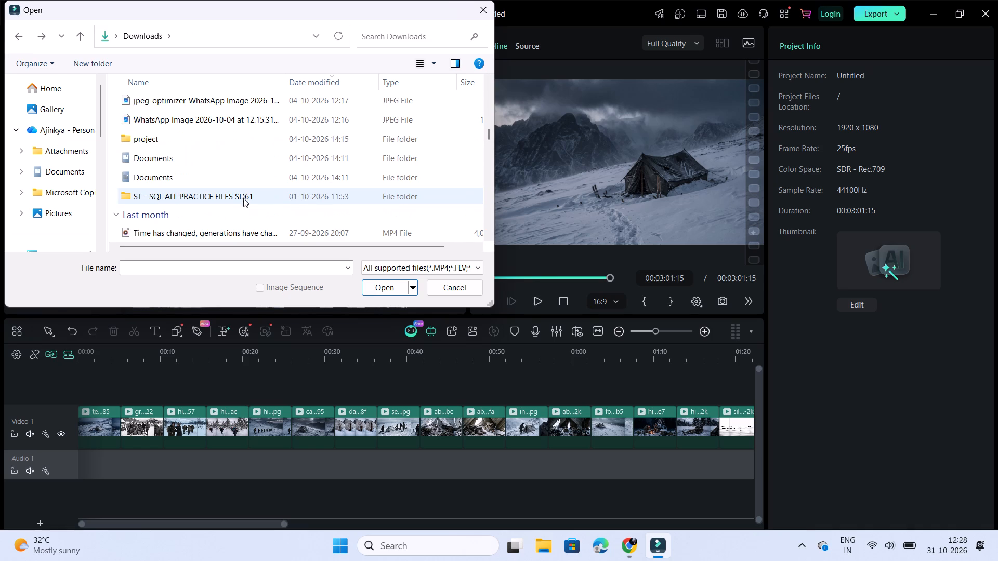
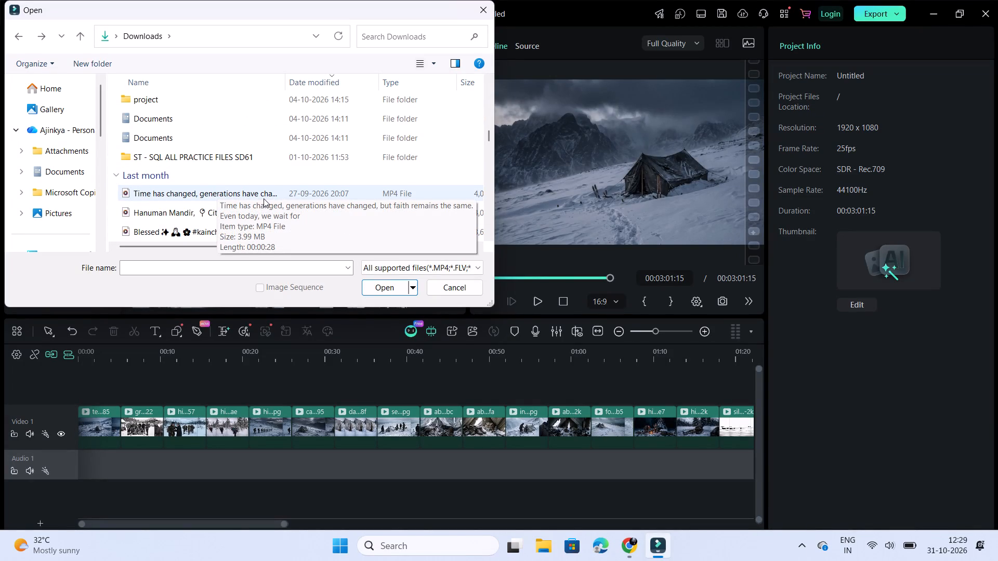
# Import the WAV file Generated Audio October 29, 2026 - 8_21PM from Downloads into the project media.
pyautogui.scroll(2, 216, 163)
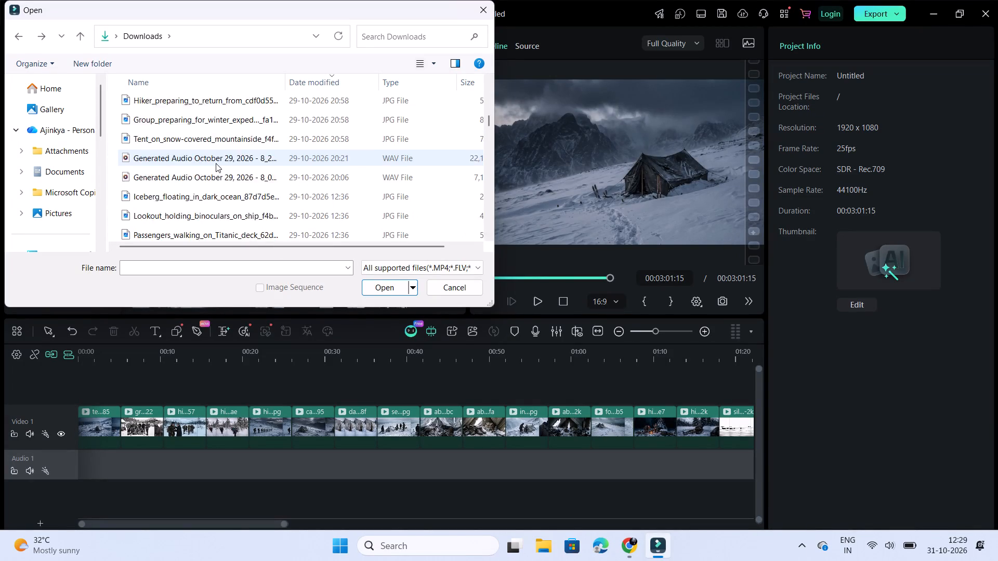
pyautogui.scroll(1, 216, 163)
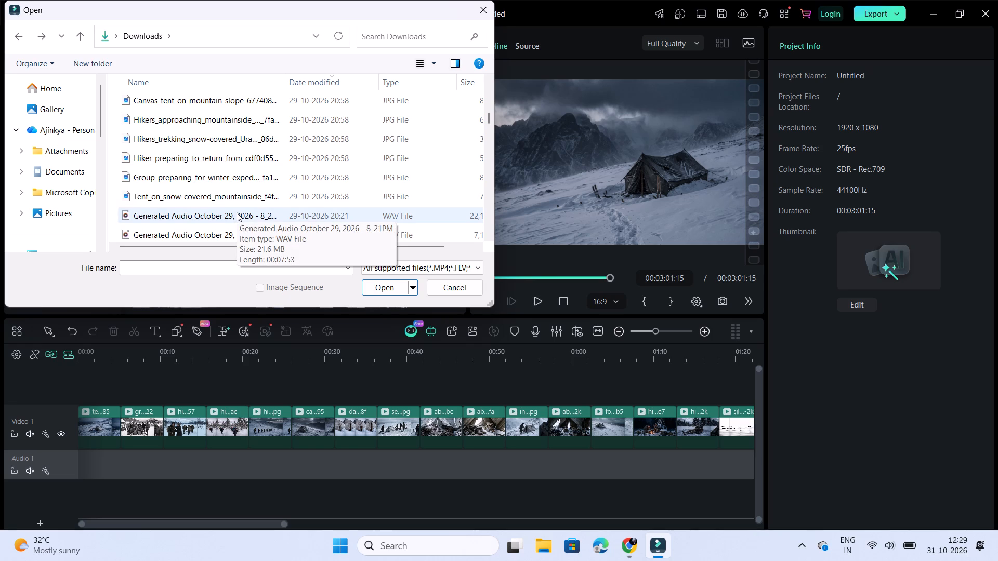
pyautogui.click(207, 217)
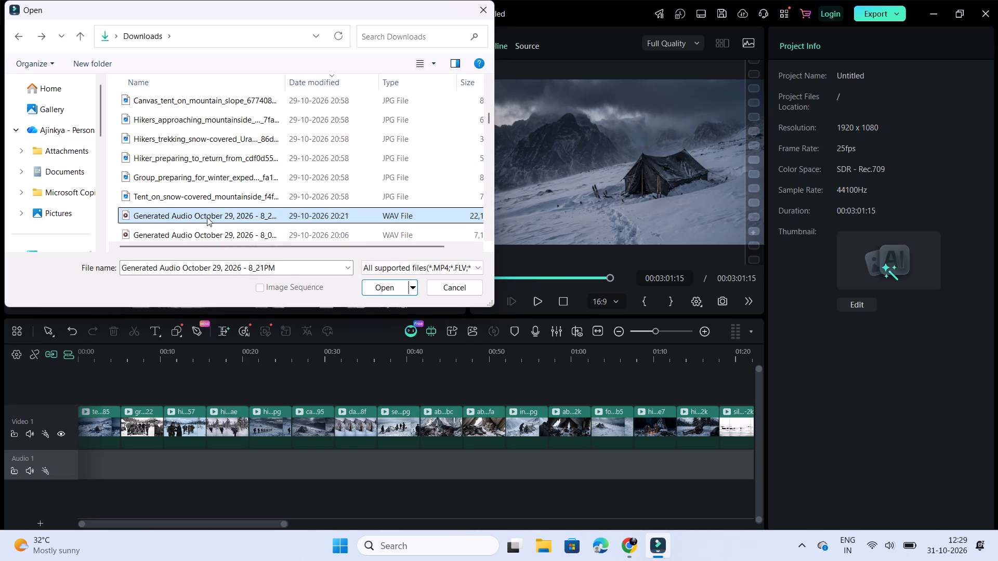
pyautogui.click(390, 288)
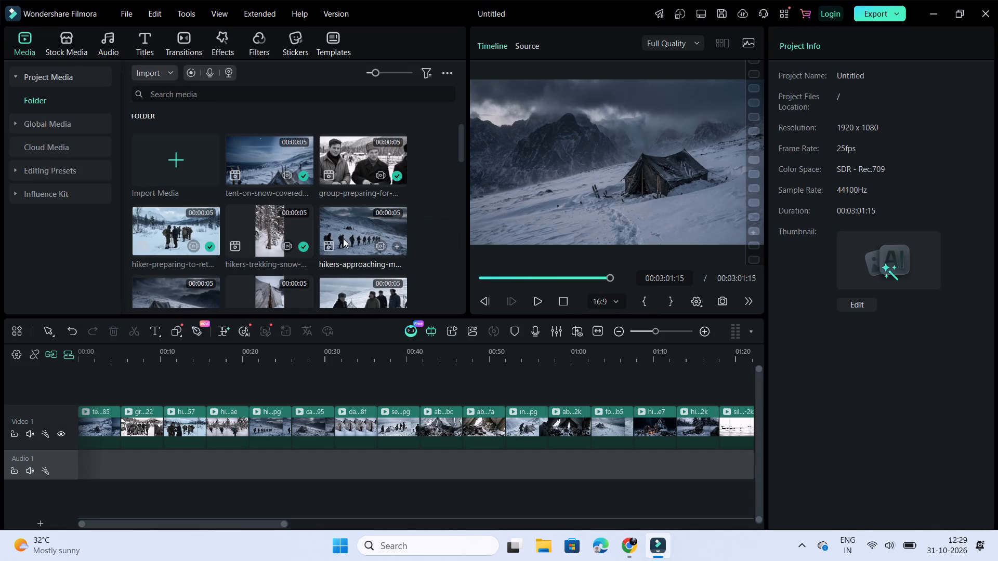
# Add the imported generated audio file to the Audio 1 track.
pyautogui.scroll(-11, 343, 238)
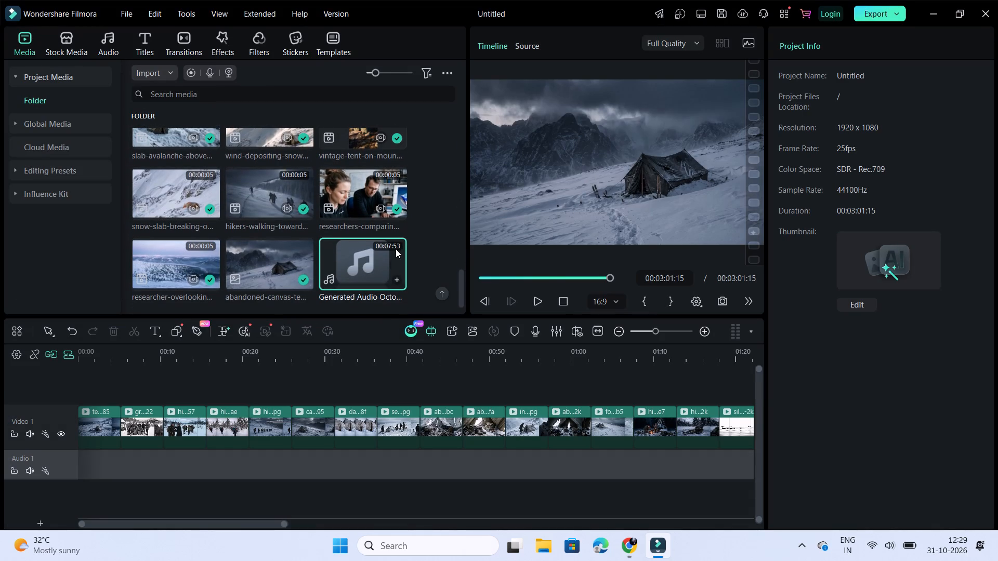
pyautogui.click(397, 279)
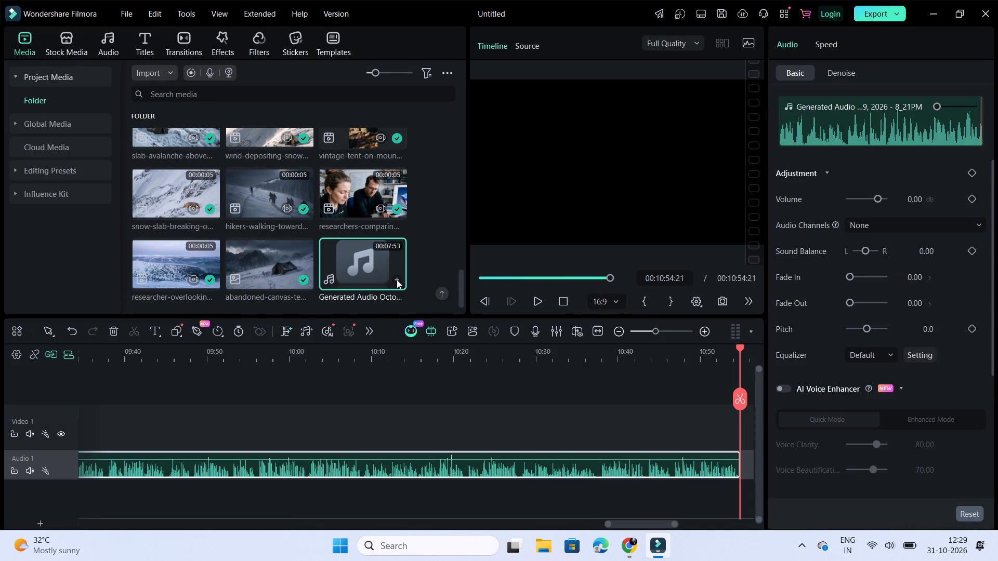
# Move the generated audio clip on Audio 1 from after the last video clip to the start of the timeline.
pyautogui.hscroll(20, 365, 421)
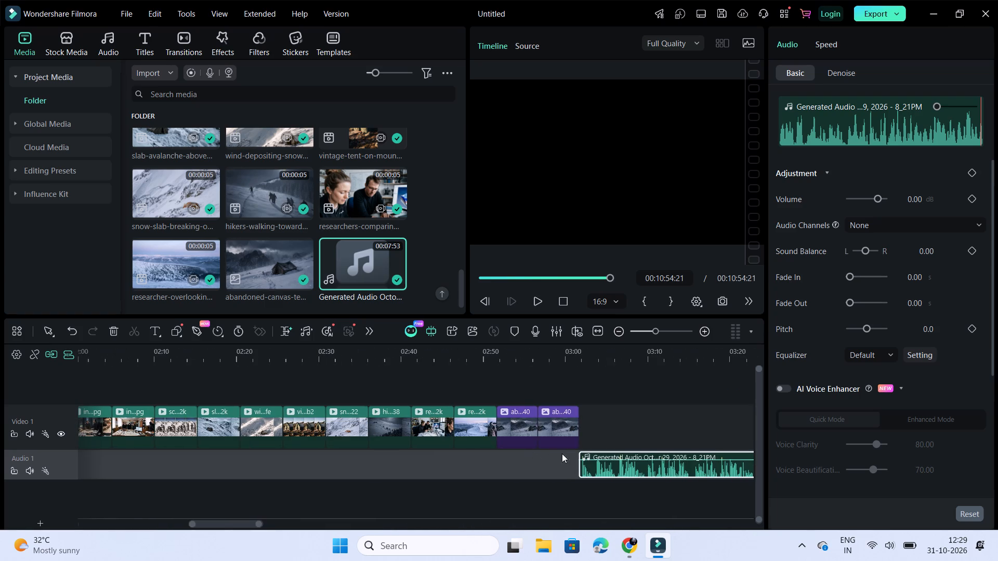
pyautogui.moveTo(595, 465); pyautogui.dragTo(146, 497)
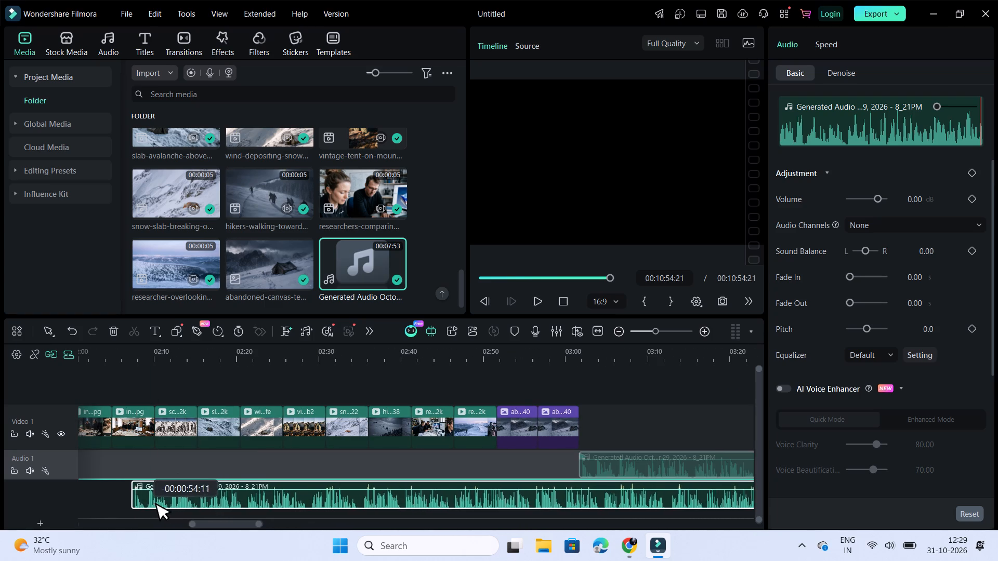
pyautogui.moveTo(146, 497); pyautogui.dragTo(23, 470)
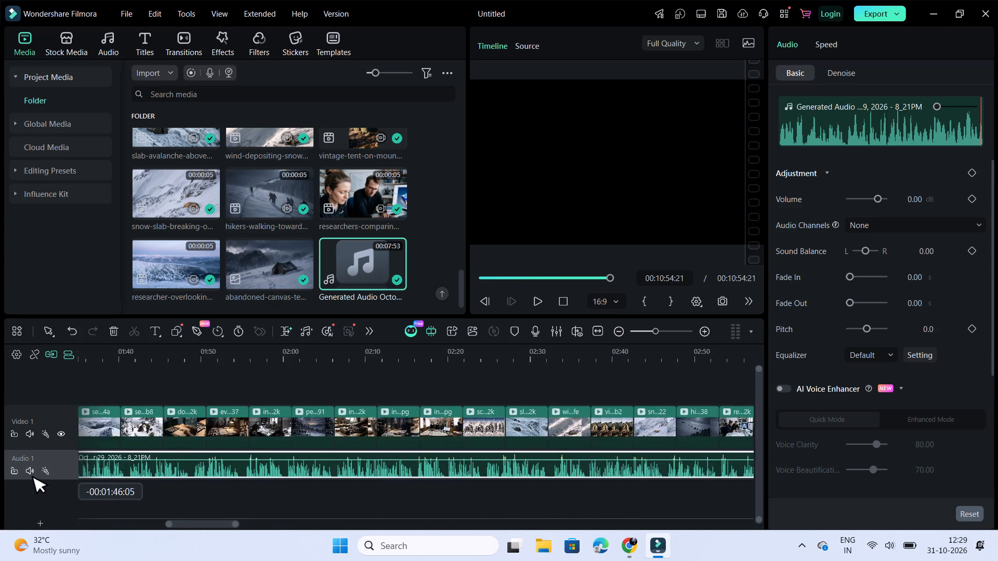
pyautogui.moveTo(23, 470); pyautogui.dragTo(74, 451)
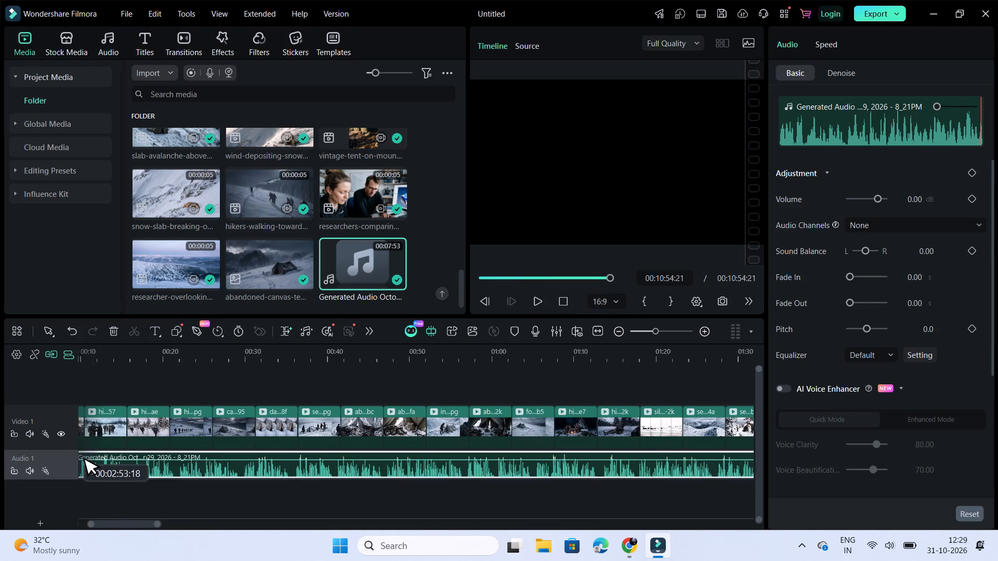
pyautogui.moveTo(74, 451); pyautogui.dragTo(66, 453)
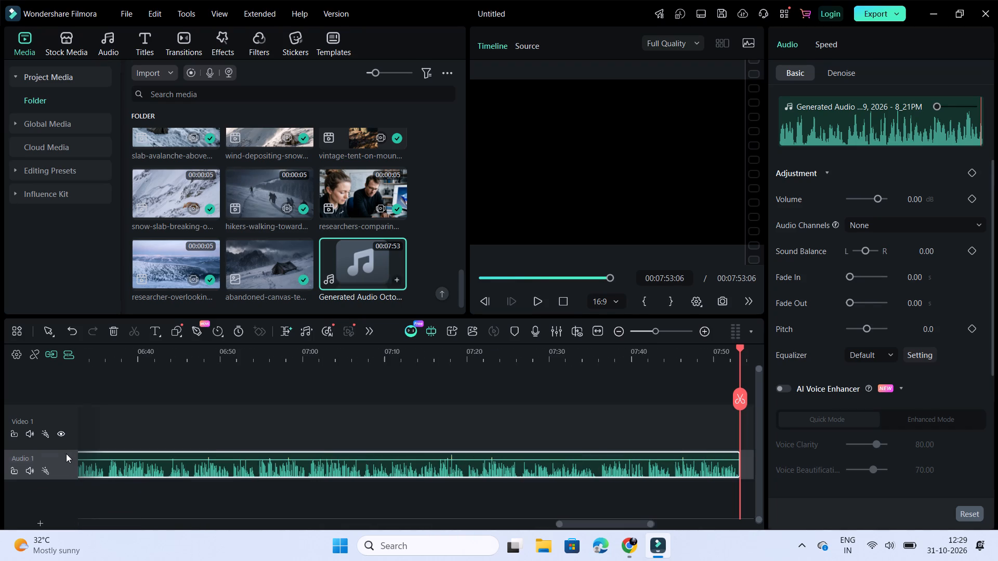
# Look over the timeline and play its first seconds to check the generated audio against the opening clips.
pyautogui.hscroll(16, 235, 432)
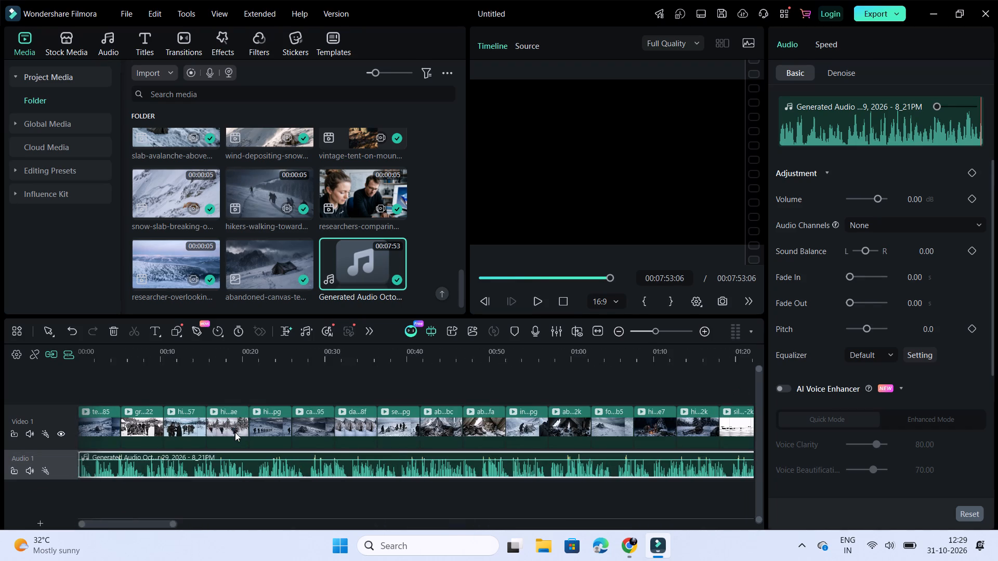
pyautogui.hscroll(-12, 235, 432)
pyautogui.hscroll(9, 235, 432)
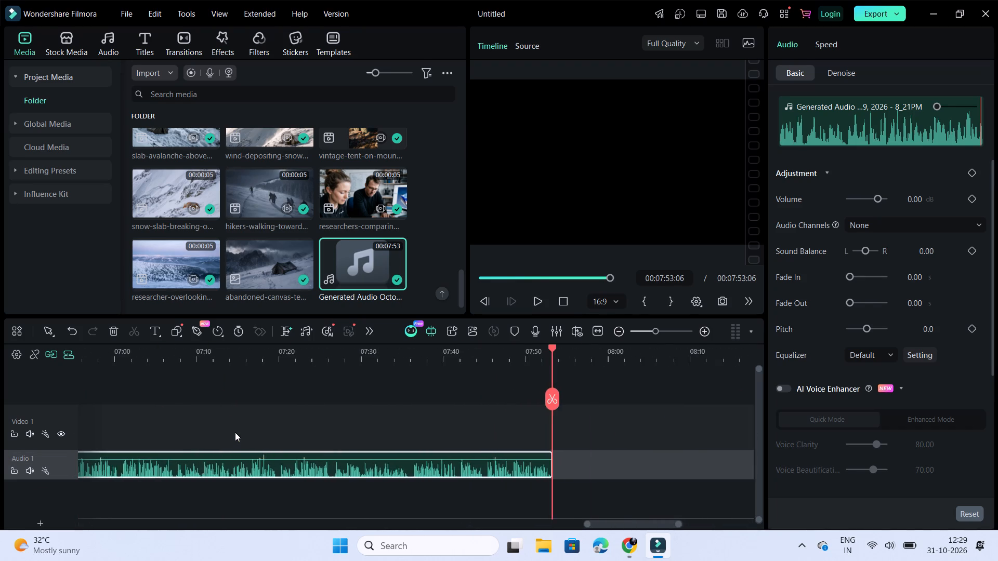
pyautogui.hscroll(15, 235, 432)
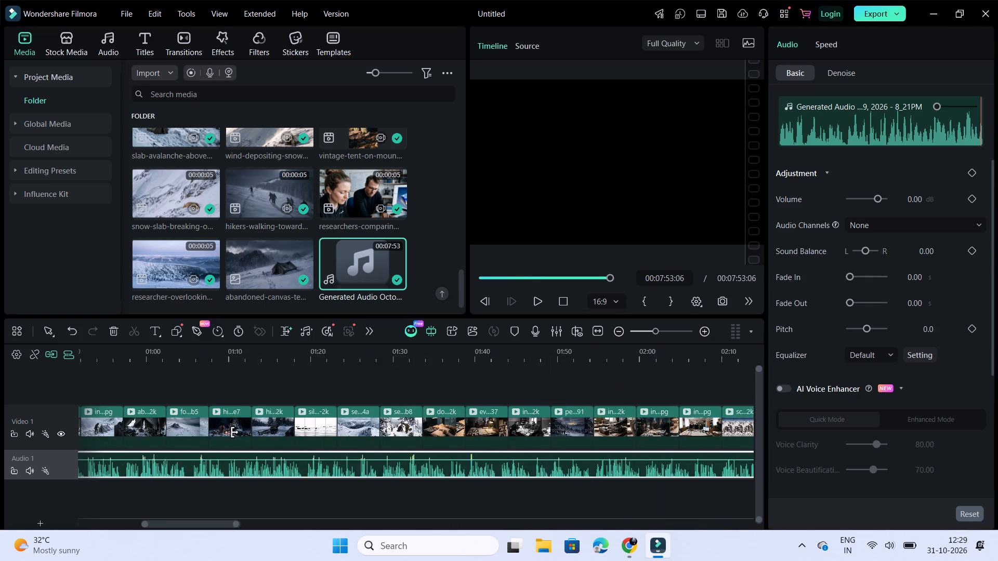
pyautogui.hscroll(6, 235, 432)
pyautogui.click(89, 418)
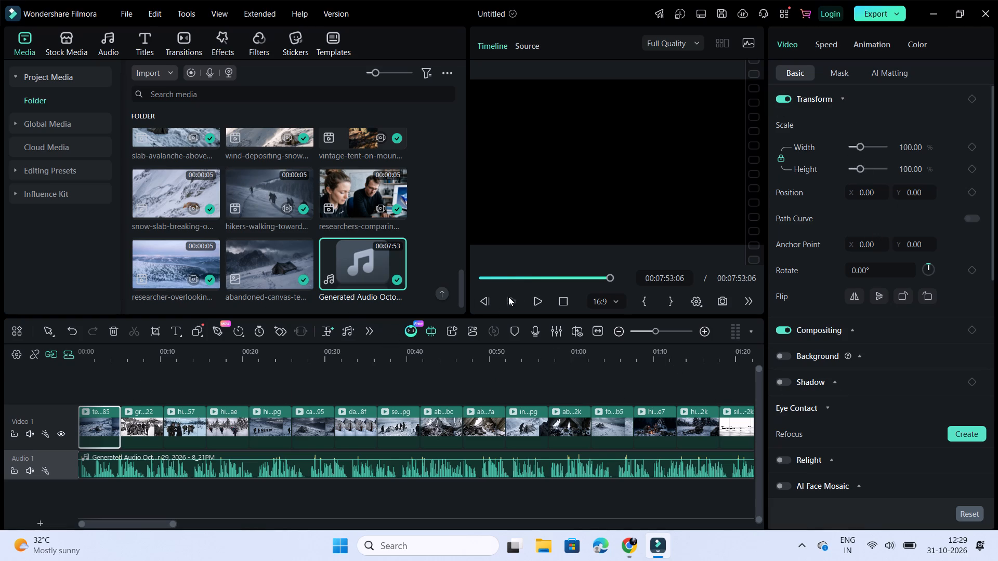
pyautogui.click(538, 303)
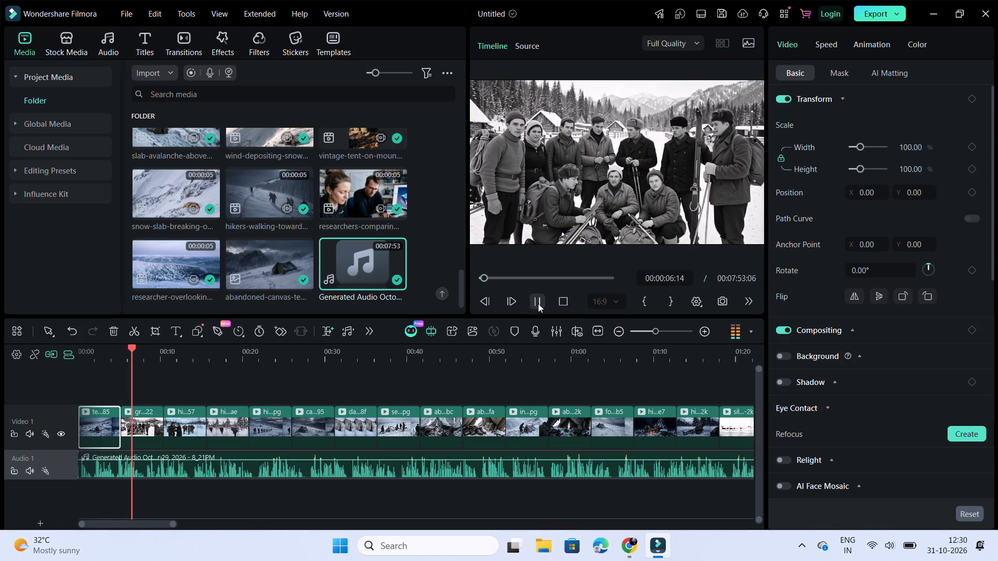
pyautogui.hscroll(3, 538, 303)
pyautogui.click(535, 306)
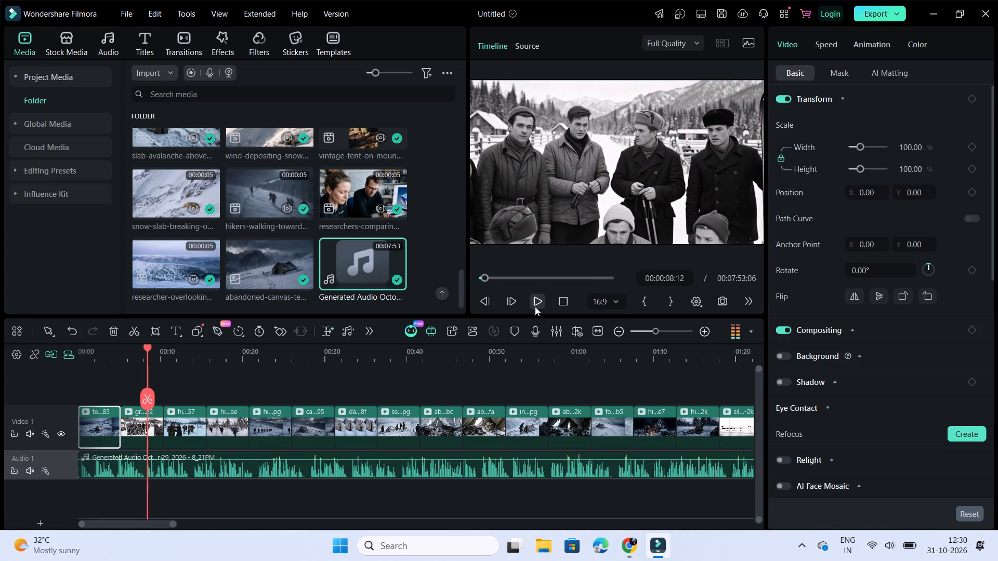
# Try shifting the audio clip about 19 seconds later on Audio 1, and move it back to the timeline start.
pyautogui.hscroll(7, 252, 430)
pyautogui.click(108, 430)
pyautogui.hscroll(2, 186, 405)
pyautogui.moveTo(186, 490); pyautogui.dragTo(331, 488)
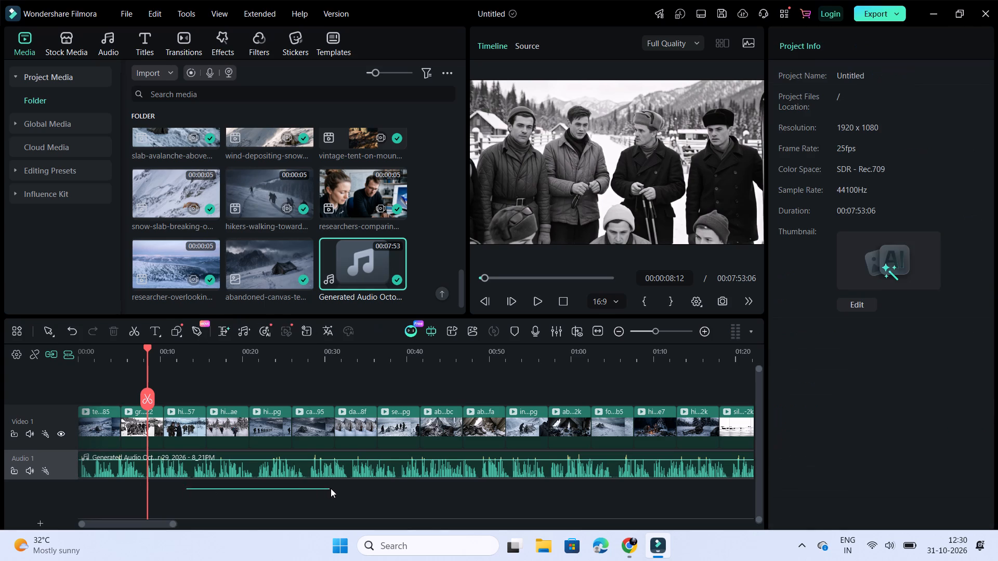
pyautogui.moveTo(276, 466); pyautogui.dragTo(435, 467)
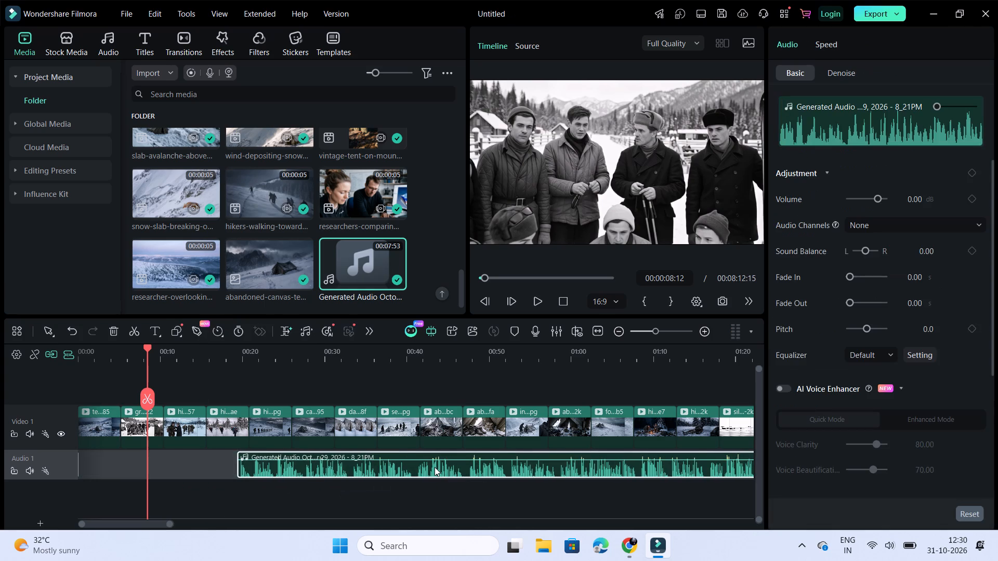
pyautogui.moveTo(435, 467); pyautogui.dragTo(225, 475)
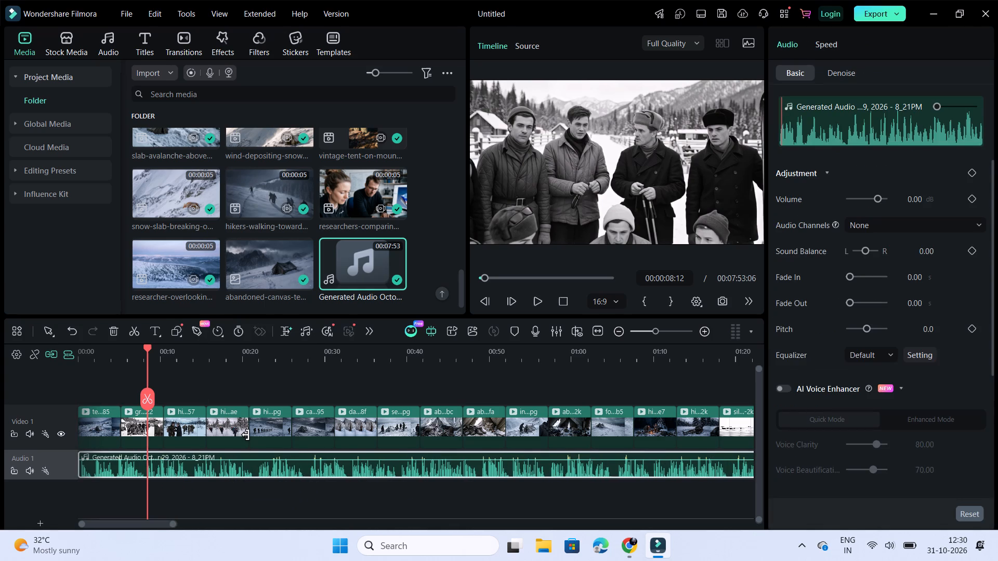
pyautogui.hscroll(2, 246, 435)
pyautogui.moveTo(487, 280); pyautogui.dragTo(444, 286)
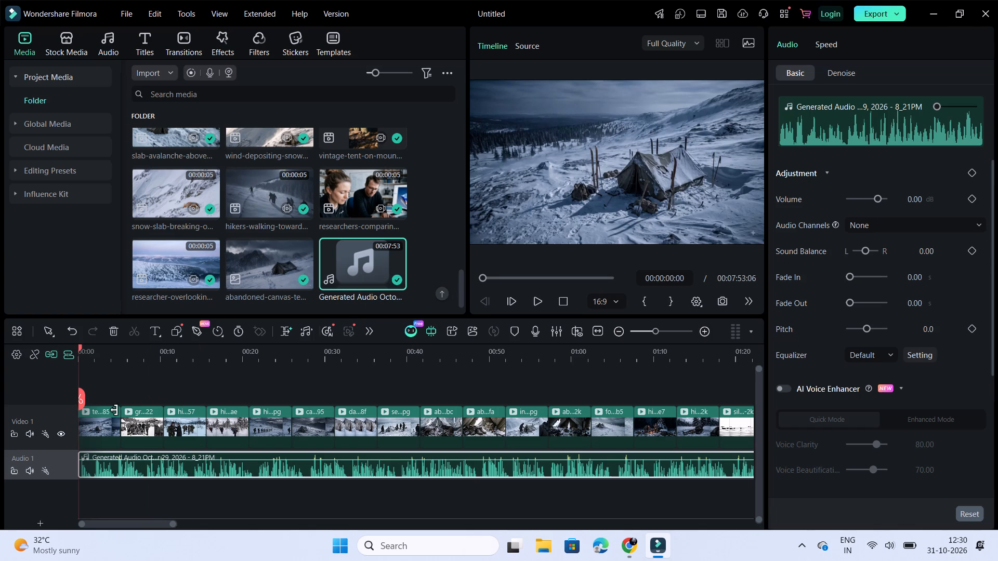
pyautogui.click(93, 425)
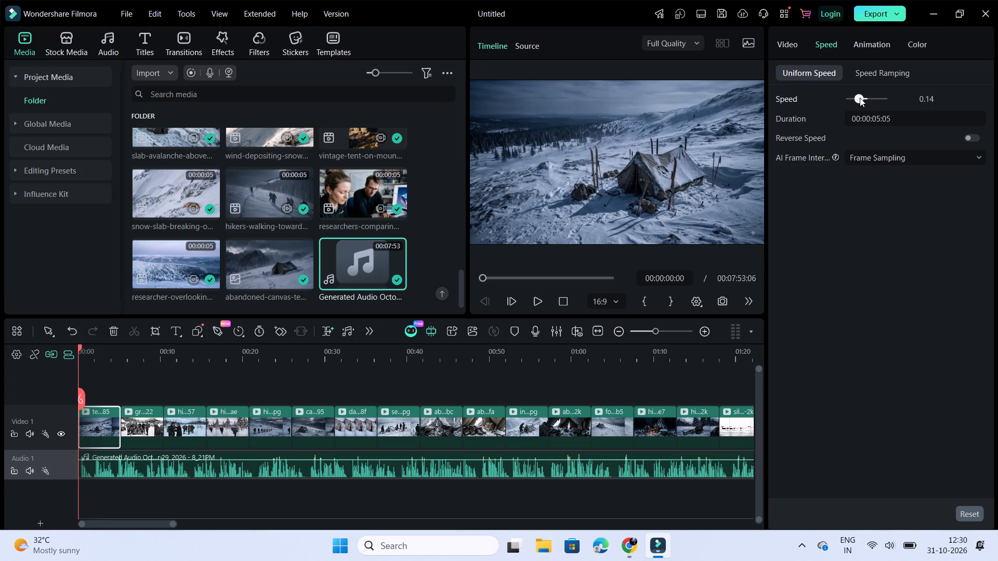
pyautogui.moveTo(860, 98); pyautogui.dragTo(861, 106)
pyautogui.moveTo(861, 106); pyautogui.dragTo(859, 107)
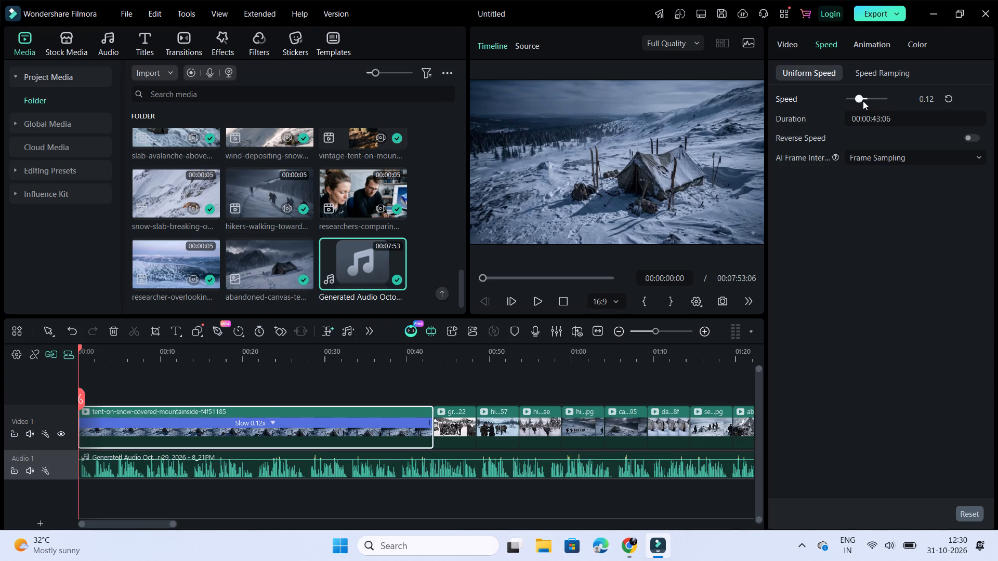
pyautogui.click(863, 101)
pyautogui.click(863, 101)
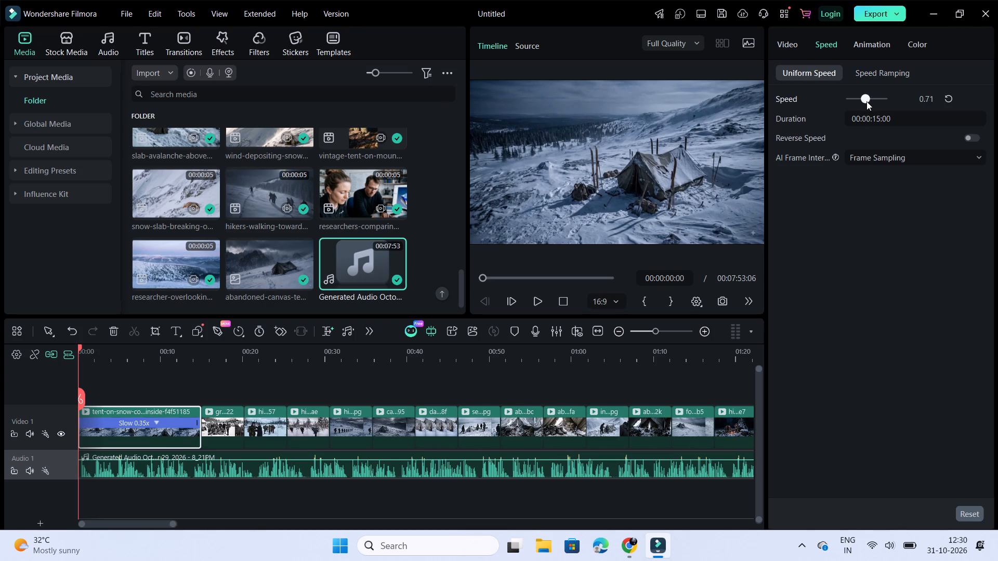
pyautogui.click(867, 101)
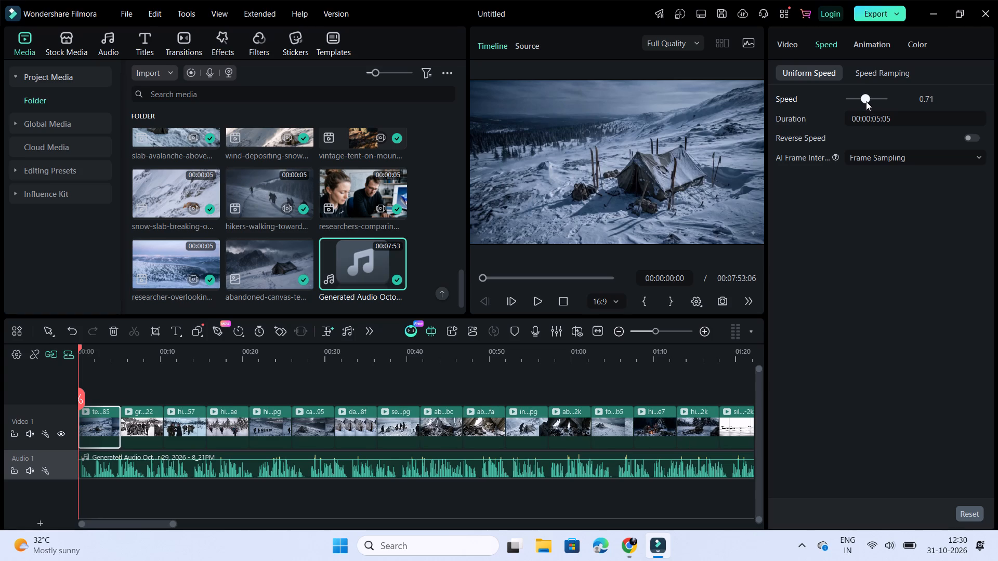
pyautogui.click(866, 101)
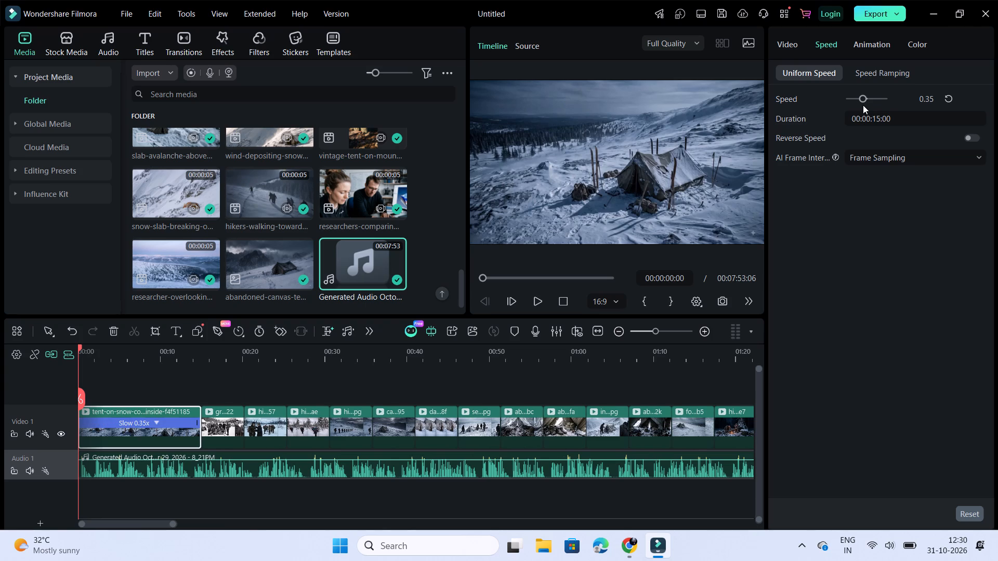
pyautogui.click(863, 105)
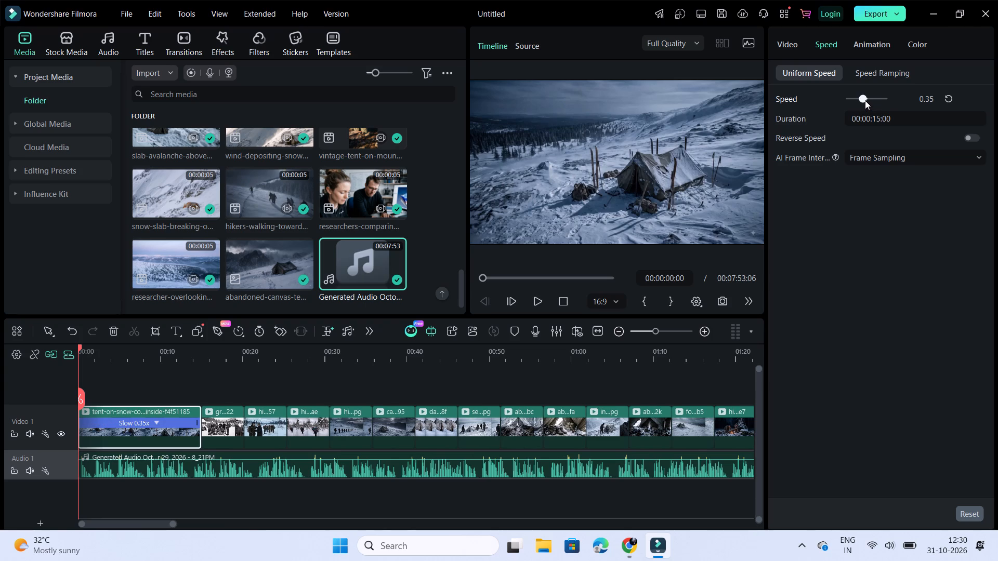
# Set the duration of the first tent clip on Video 1 to 00:00:10:00.
pyautogui.click(871, 112)
pyautogui.click(879, 123)
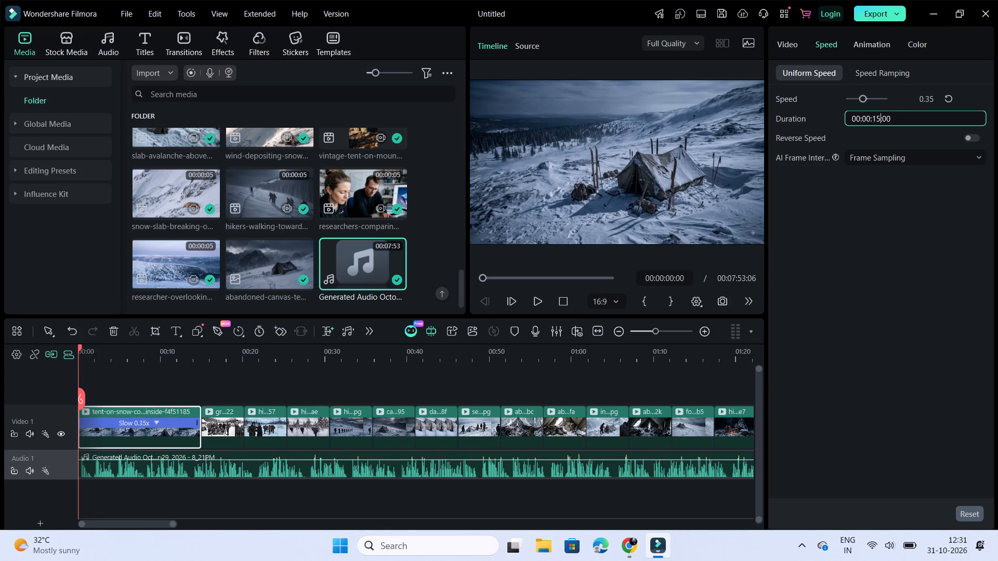
pyautogui.press('BackSpace')
pyautogui.press('0')
pyautogui.click(873, 215)
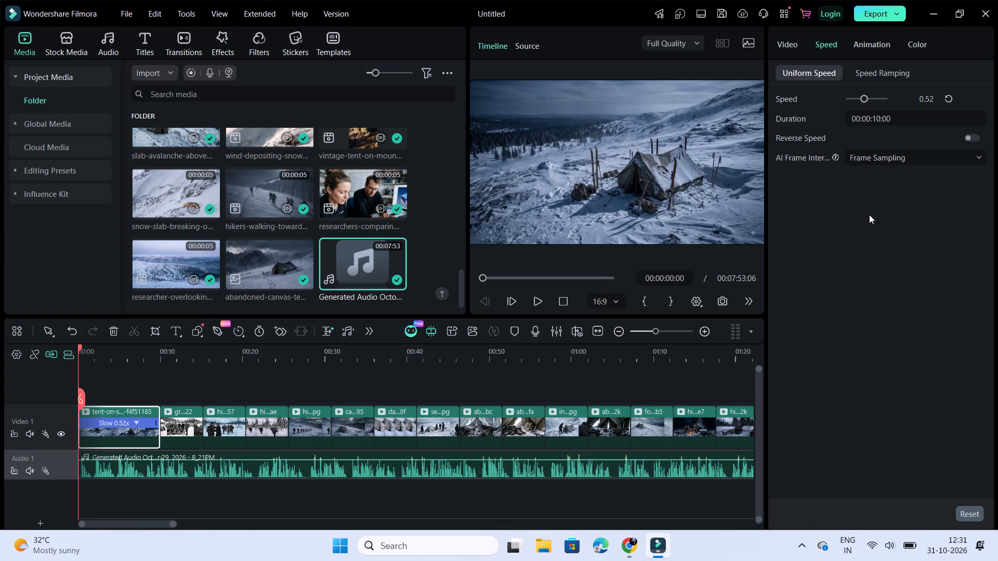
# Slow the second clip on Video 1, the group-preparing expedition clip, to a uniform speed of 0.35.
pyautogui.hscroll(2, 350, 400)
pyautogui.click(183, 426)
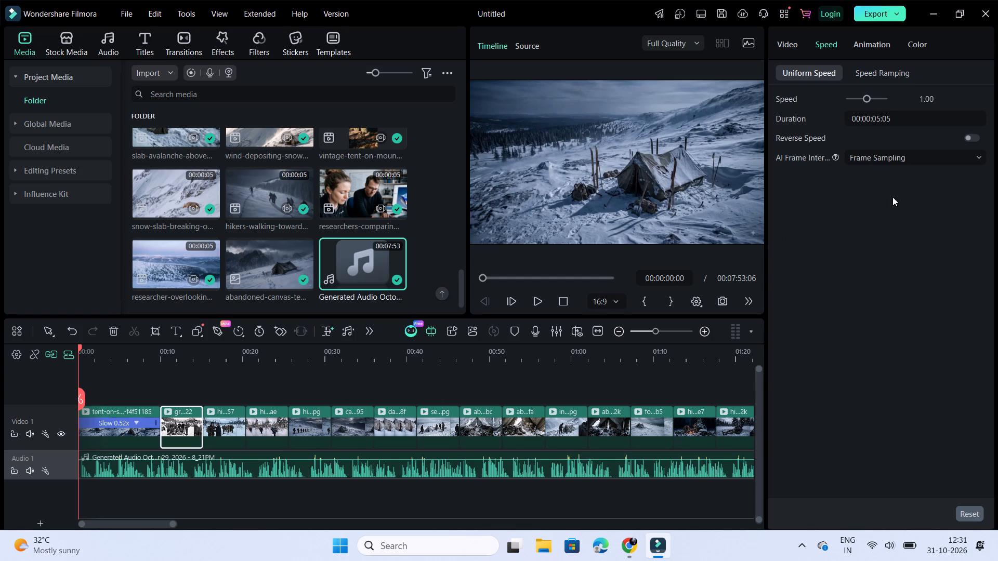
pyautogui.click(903, 153)
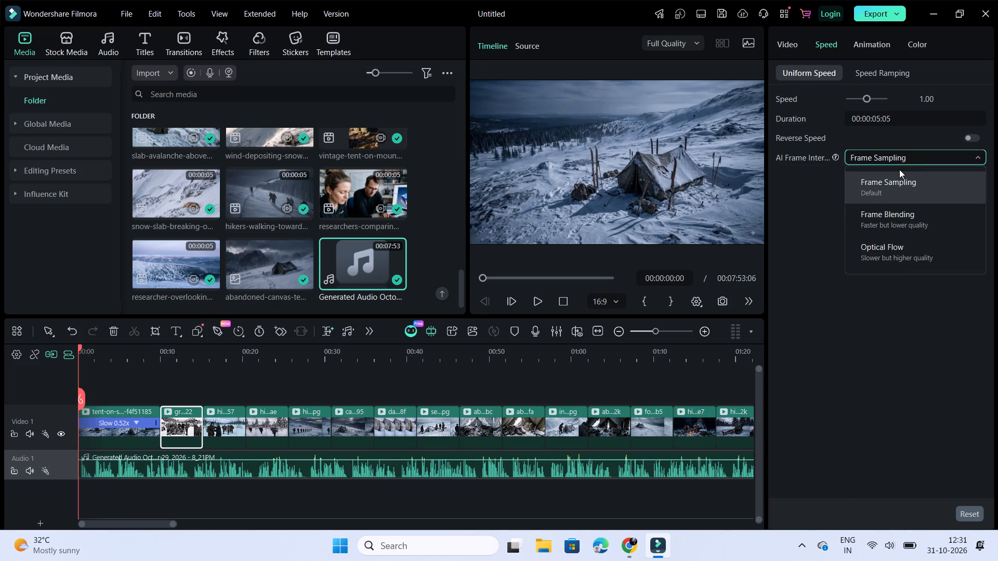
pyautogui.click(899, 169)
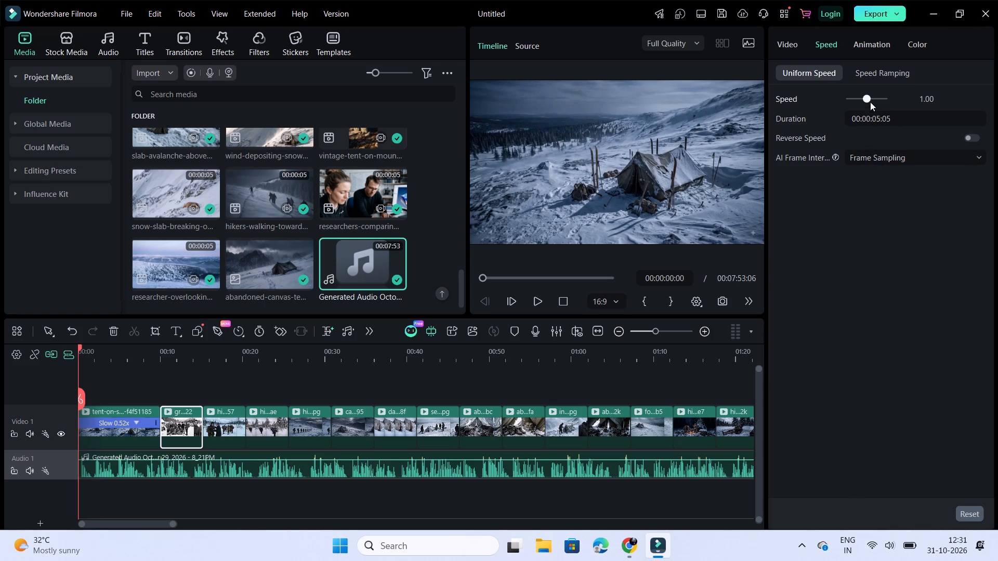
pyautogui.moveTo(869, 98); pyautogui.dragTo(863, 102)
pyautogui.moveTo(863, 102); pyautogui.dragTo(863, 102)
# Set the duration of the group-preparing expedition clip on Video 1 to 00:00:10:00.
pyautogui.click(878, 118)
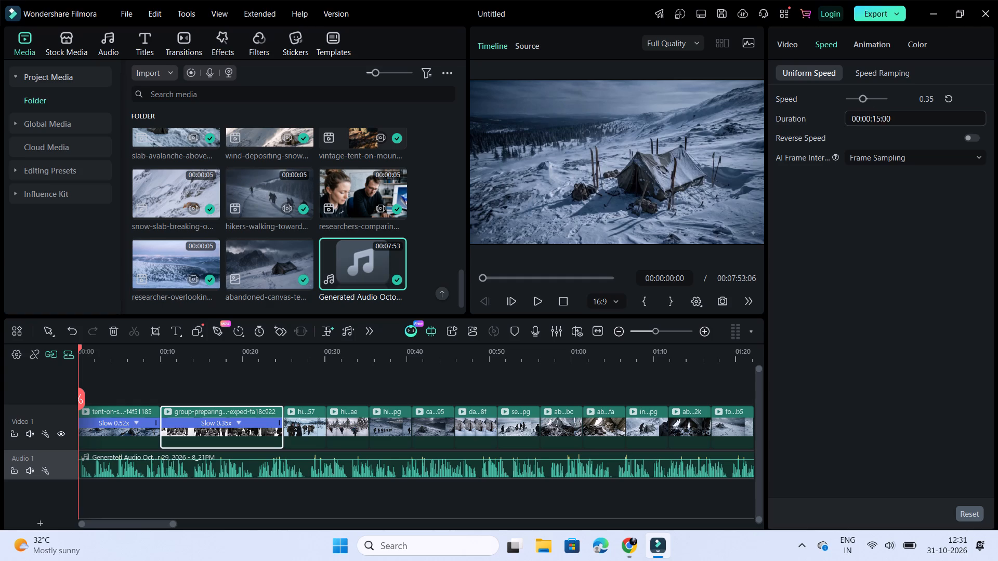
pyautogui.click(884, 119)
pyautogui.press('1')
pyautogui.press('0')
pyautogui.press('BackSpace')
pyautogui.press('Left')
pyautogui.press('Left')
pyautogui.press('Right')
pyautogui.press('BackSpace')
pyautogui.press('0')
pyautogui.click(892, 304)
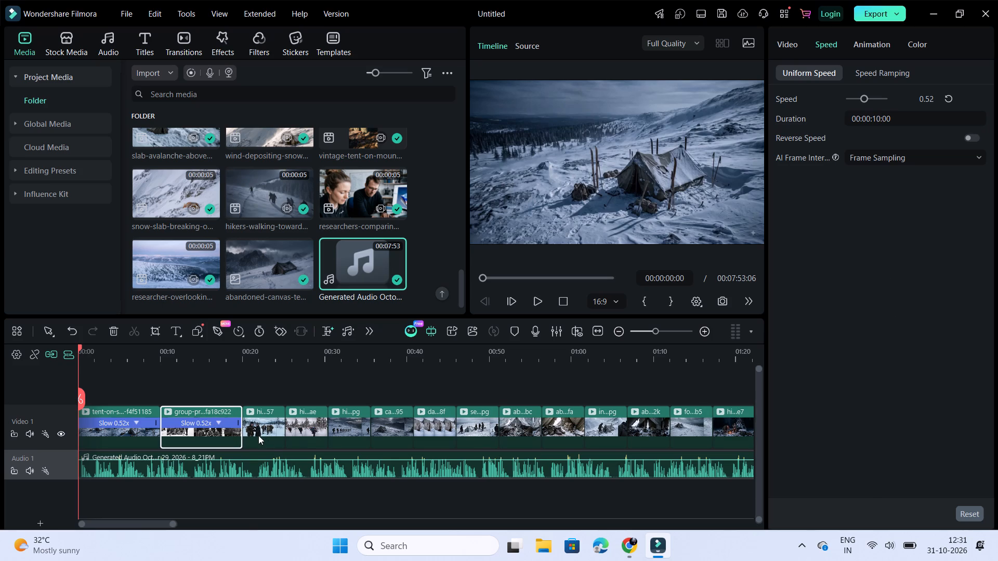
# Set the duration of the third clip on Video 1, the hiker clip ending in 57, to 00:00:10:05.
pyautogui.click(256, 425)
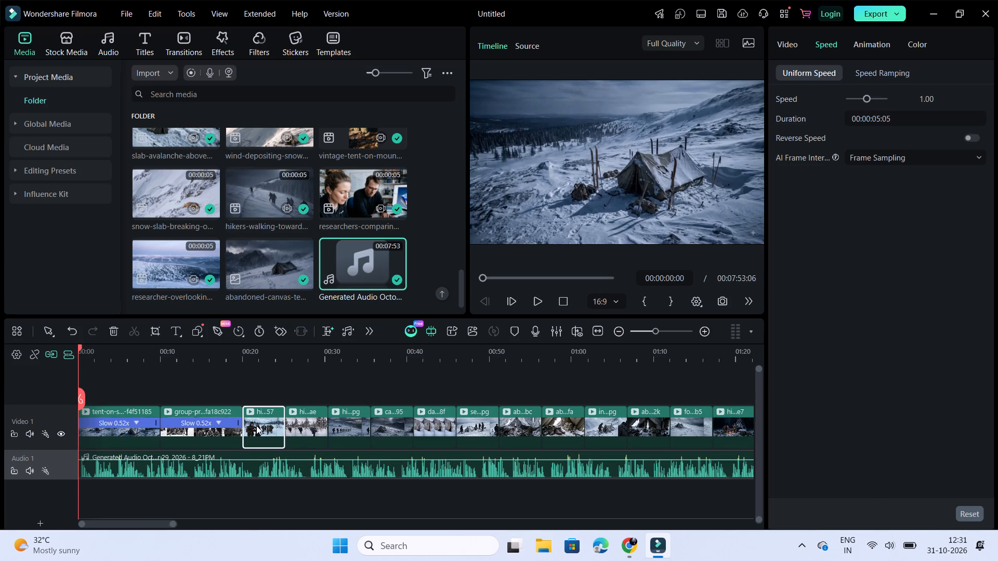
pyautogui.click(879, 116)
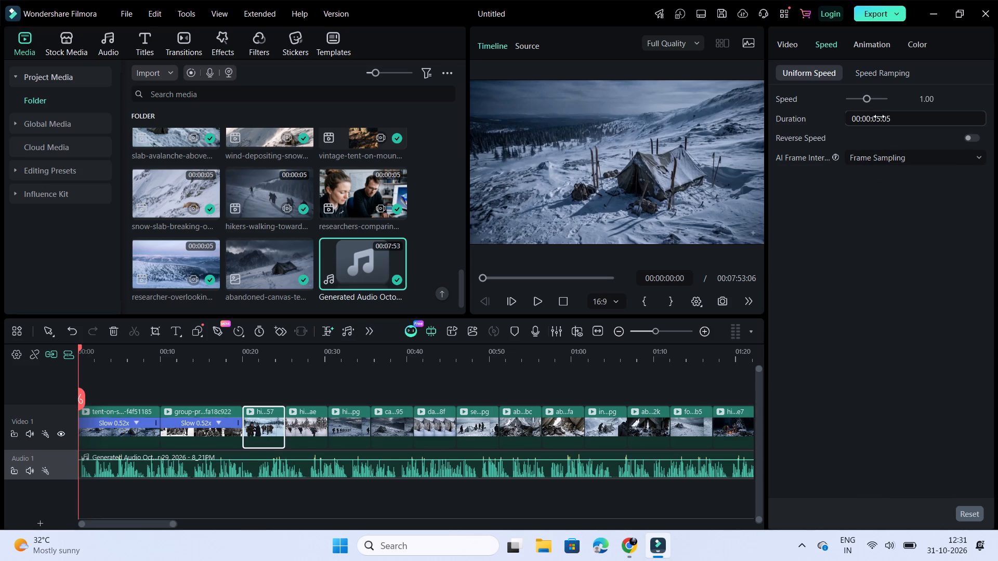
pyautogui.click(882, 120)
pyautogui.press('BackSpace')
pyautogui.press('BackSpace')
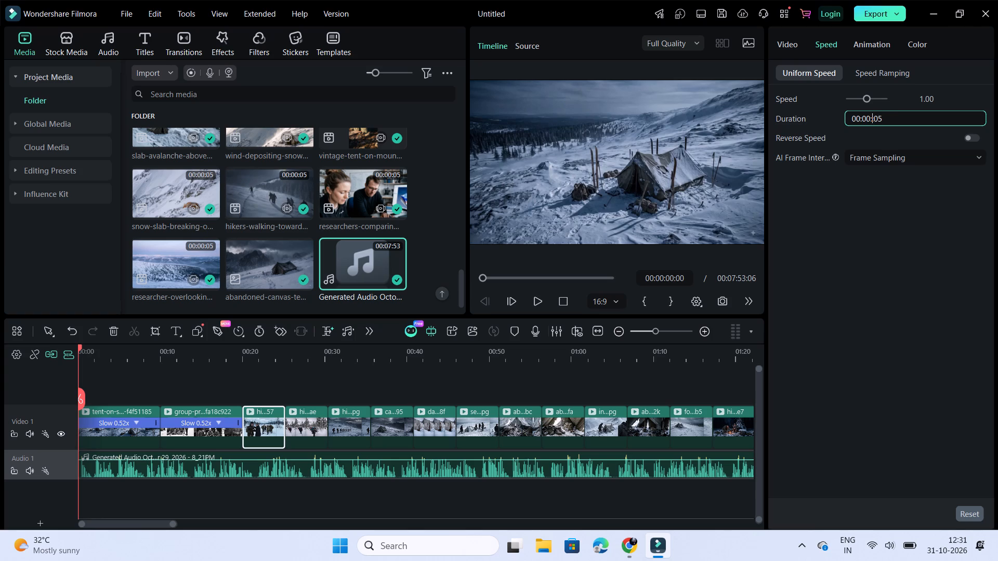
pyautogui.write('10')
pyautogui.click(869, 291)
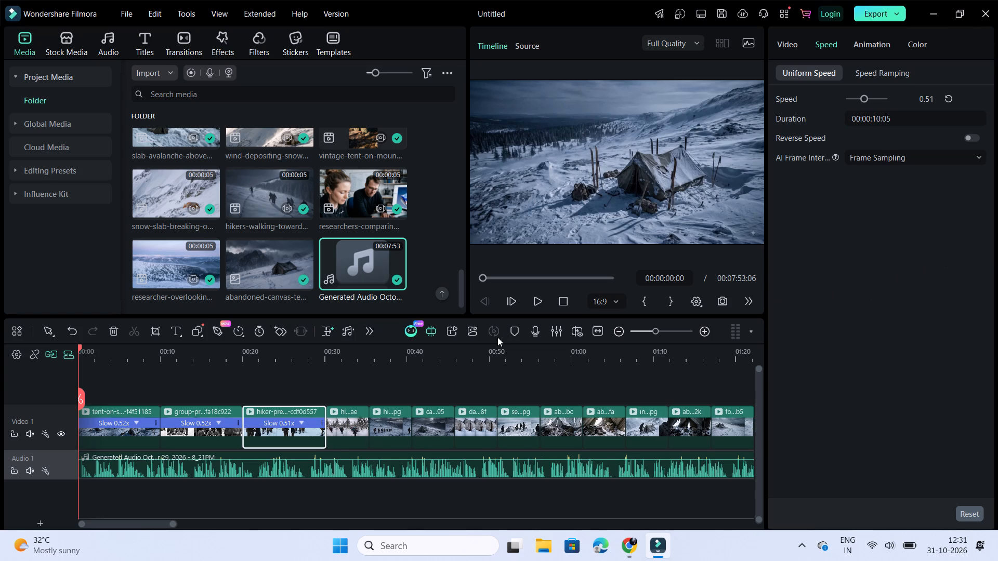
# Set the duration of the fourth clip on Video 1, the hikers clip ending in ae, to 00:00:10:05.
pyautogui.click(340, 428)
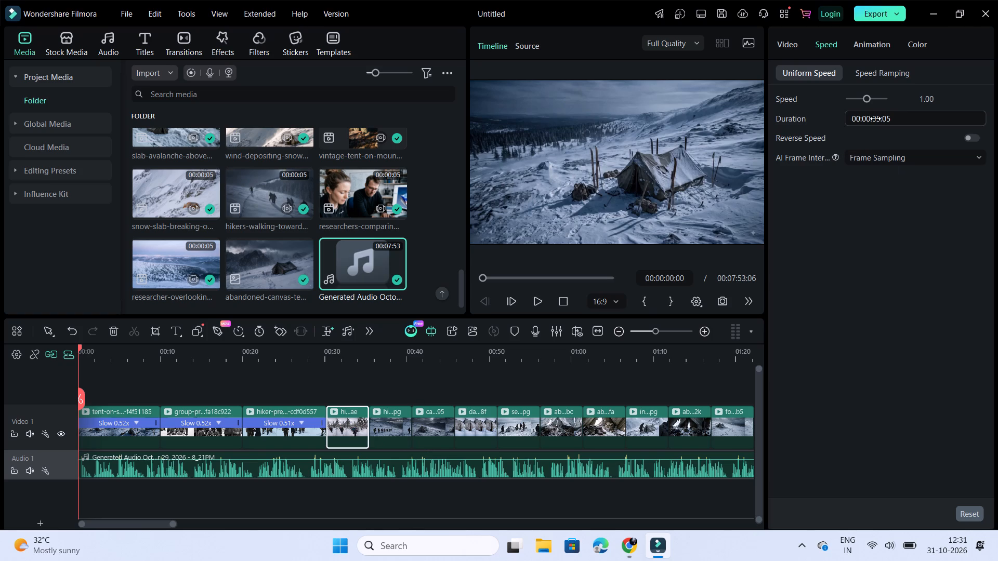
pyautogui.click(877, 118)
pyautogui.click(879, 118)
pyautogui.press('BackSpace')
pyautogui.press('1')
pyautogui.press('BackSpace')
pyautogui.press('BackSpace')
pyautogui.write('10')
pyautogui.click(945, 233)
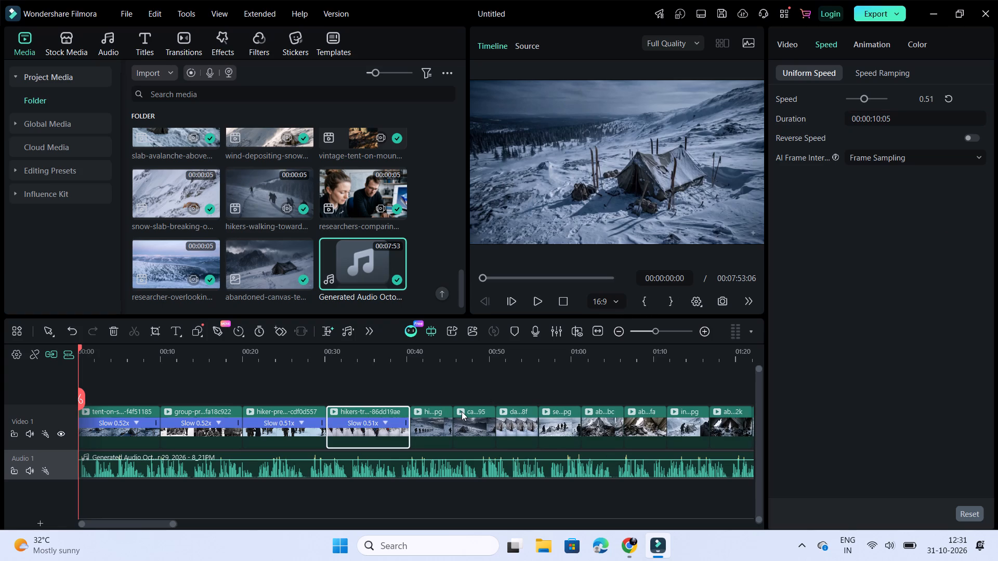
# Set the duration of the fifth clip on Video 1, the hikers clip ending in 2k-jpg, to 00:00:10:05.
pyautogui.click(423, 430)
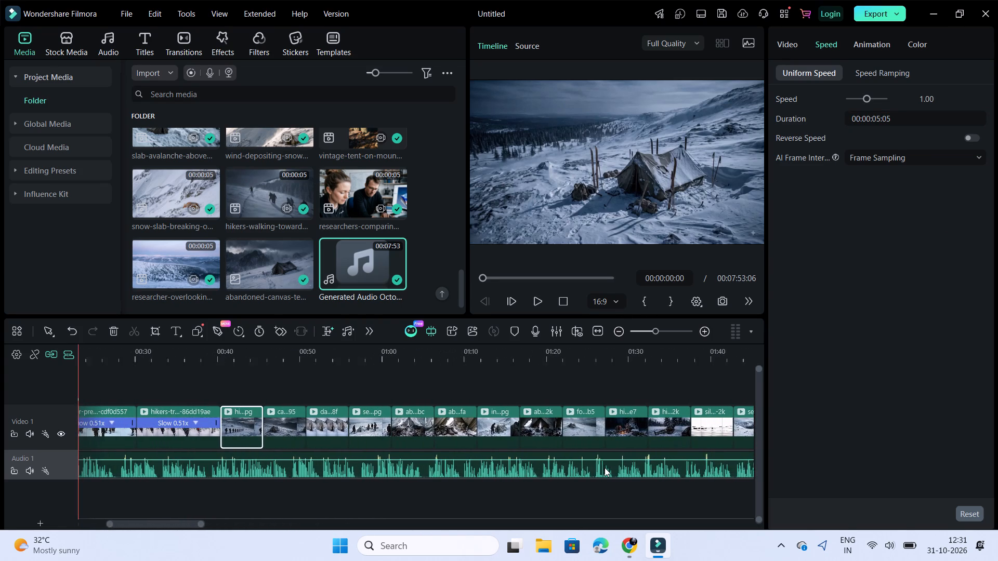
pyautogui.click(881, 117)
pyautogui.click(881, 117)
pyautogui.click(881, 117)
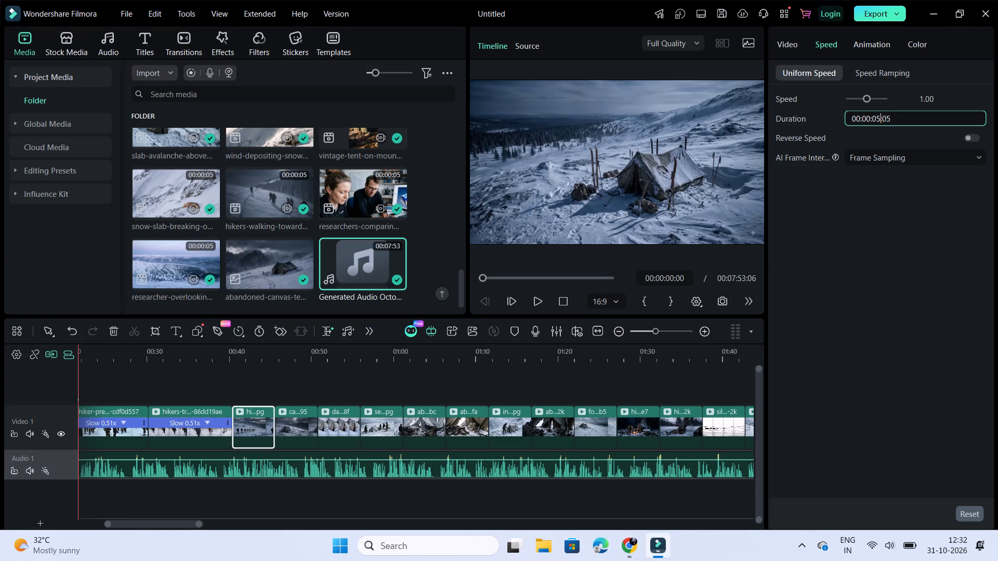
pyautogui.press('BackSpace')
pyautogui.press('BackSpace')
pyautogui.write('10')
pyautogui.click(866, 246)
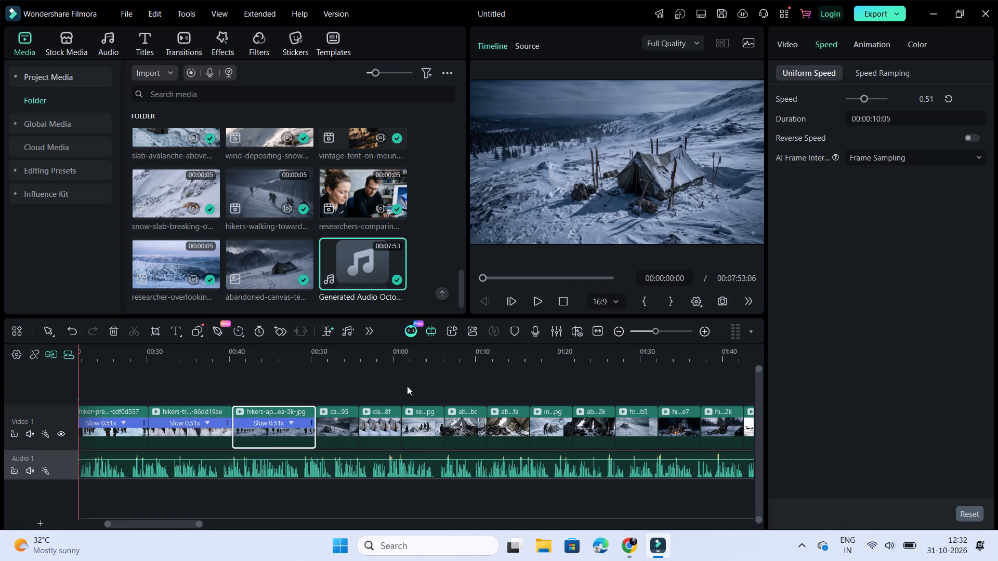
# Set the duration of the sixth clip on Video 1, the canvas clip ending in 95, to 00:00:10:05.
pyautogui.click(324, 423)
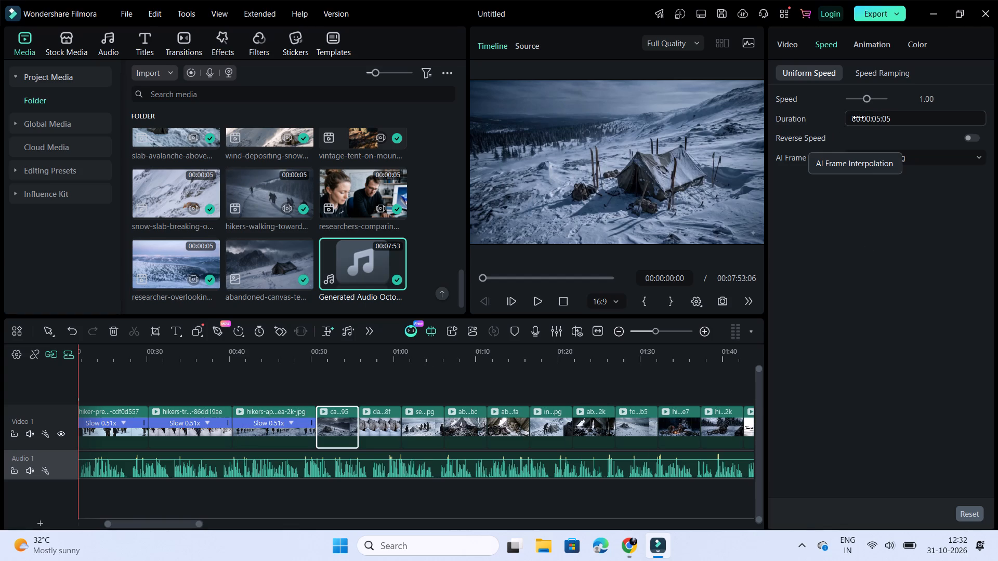
pyautogui.click(877, 122)
pyautogui.click(881, 119)
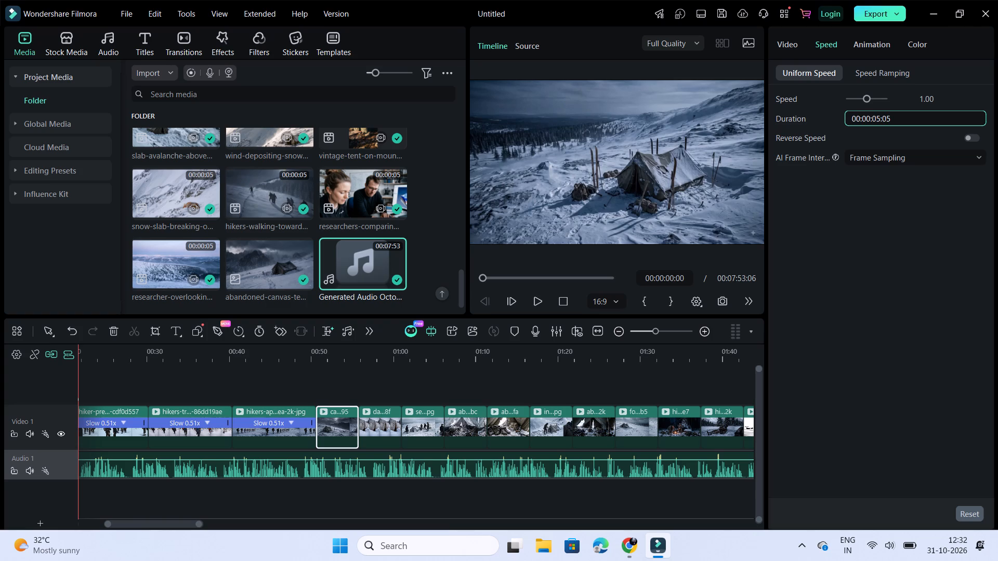
pyautogui.press('BackSpace')
pyautogui.press('BackSpace')
pyautogui.write('10')
pyautogui.click(887, 230)
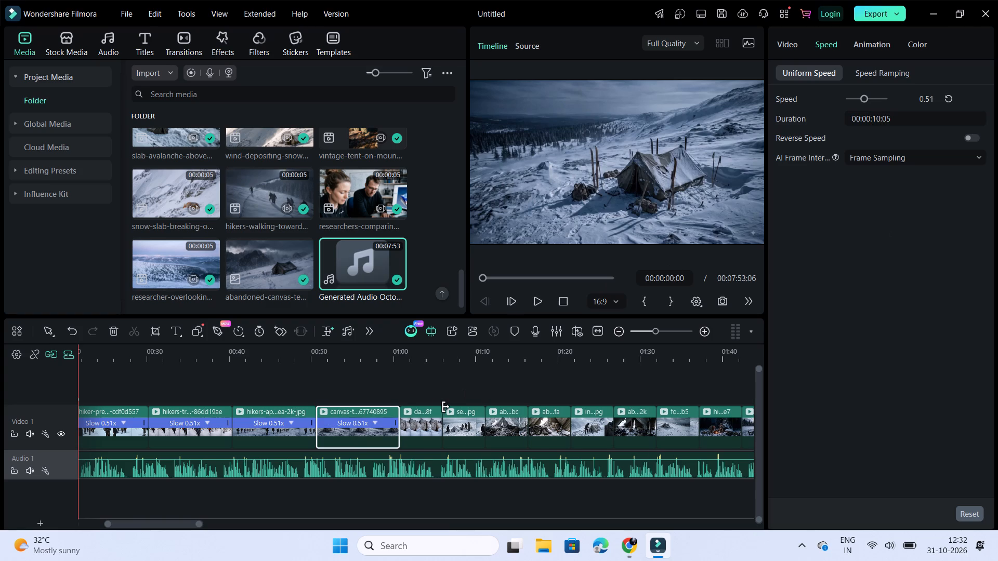
# Set the duration of the seventh clip on Video 1, the damaged clip ending in 8f, to 00:00:10:05.
pyautogui.click(413, 434)
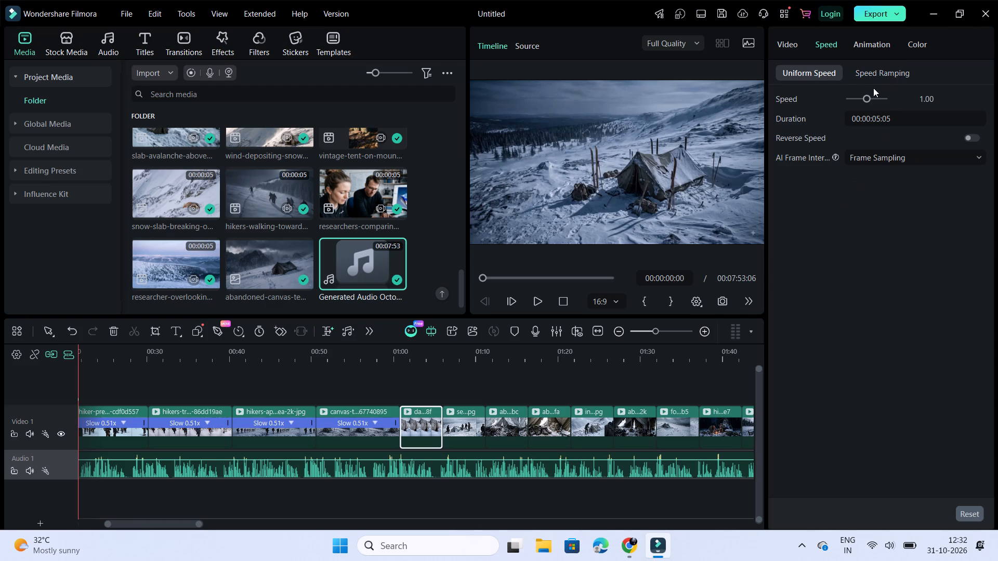
pyautogui.click(881, 115)
pyautogui.click(880, 119)
pyautogui.press('BackSpace')
pyautogui.press('BackSpace')
pyautogui.write('10')
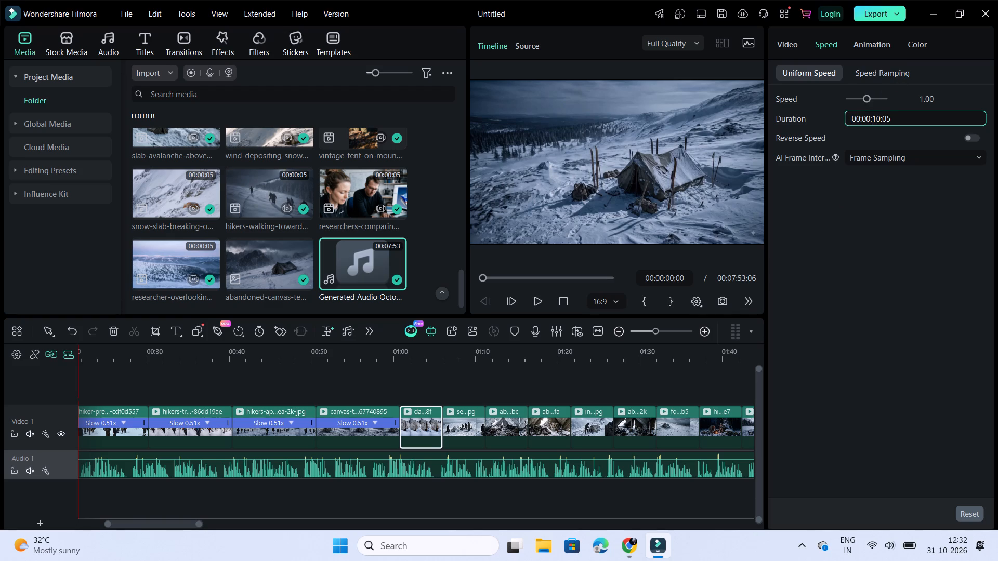
pyautogui.click(938, 260)
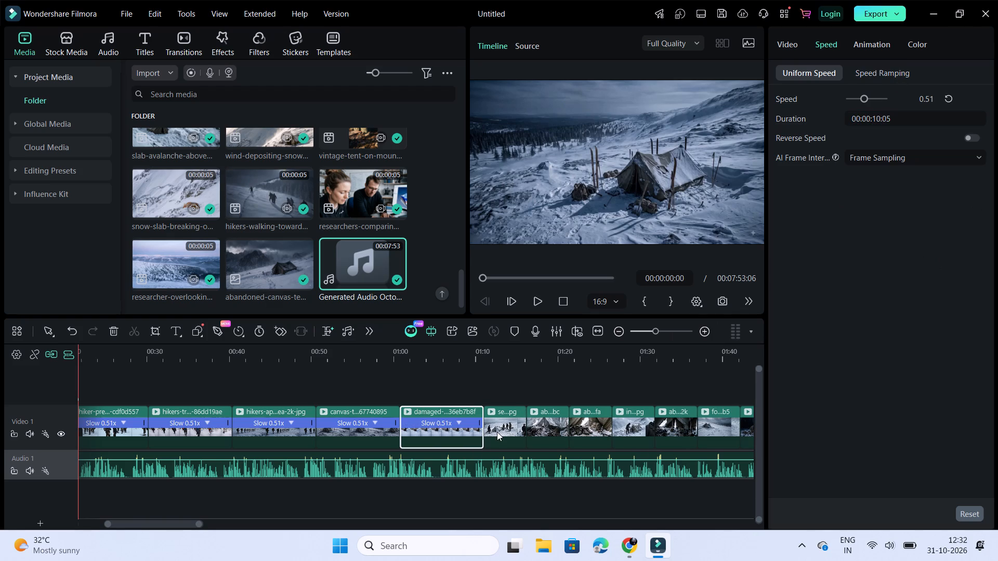
# Set the duration of the eighth clip on Video 1, the searchers clip ending in 2k-jpg, to 00:00:10:05.
pyautogui.click(498, 432)
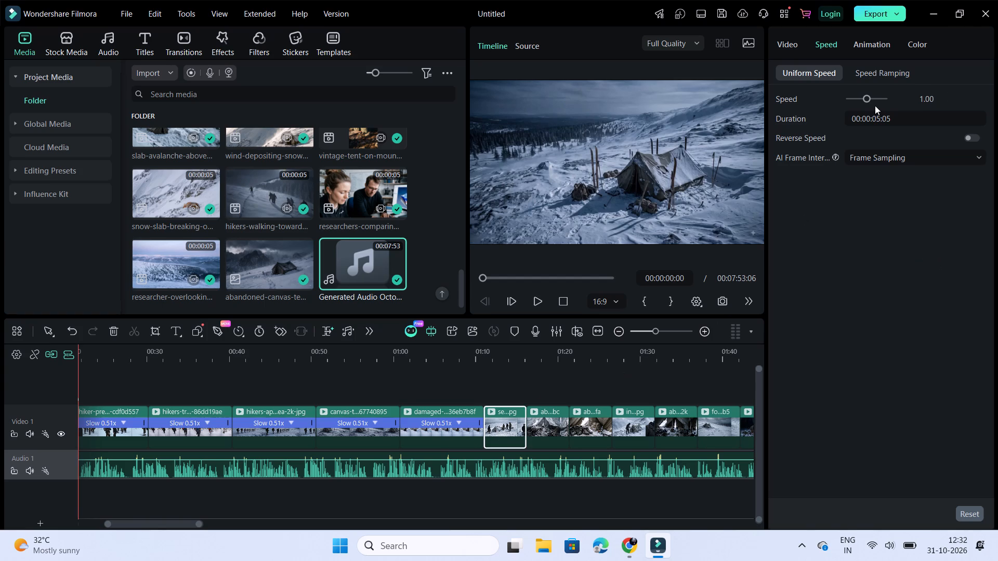
pyautogui.click(878, 119)
pyautogui.click(881, 119)
pyautogui.press('BackSpace')
pyautogui.press('BackSpace')
pyautogui.write('10')
pyautogui.click(895, 262)
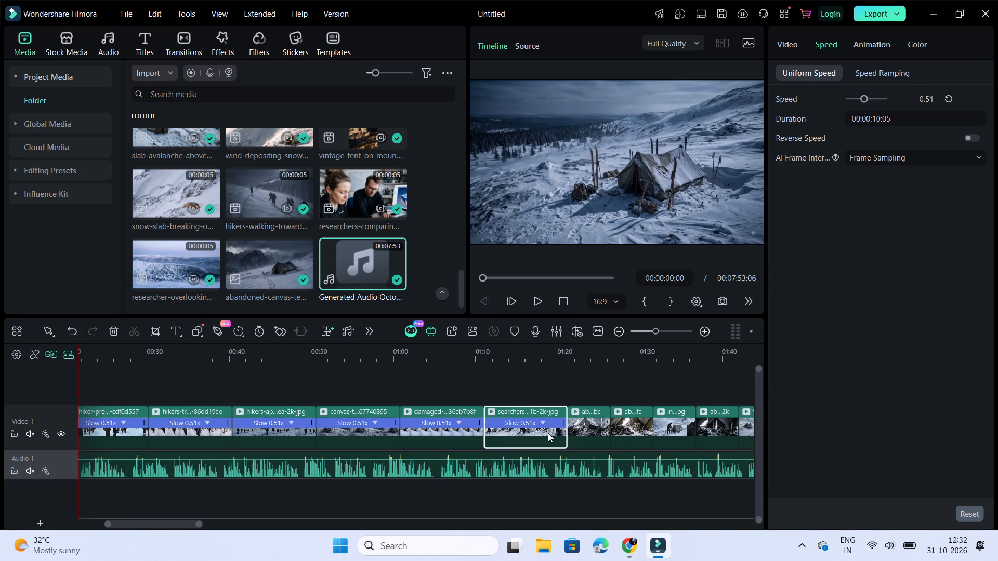
# Set the duration of the ninth clip on Video 1, the abandoned clip ending in 1bc, to 00:00:10:05.
pyautogui.click(582, 436)
pyautogui.click(877, 116)
pyautogui.click(882, 122)
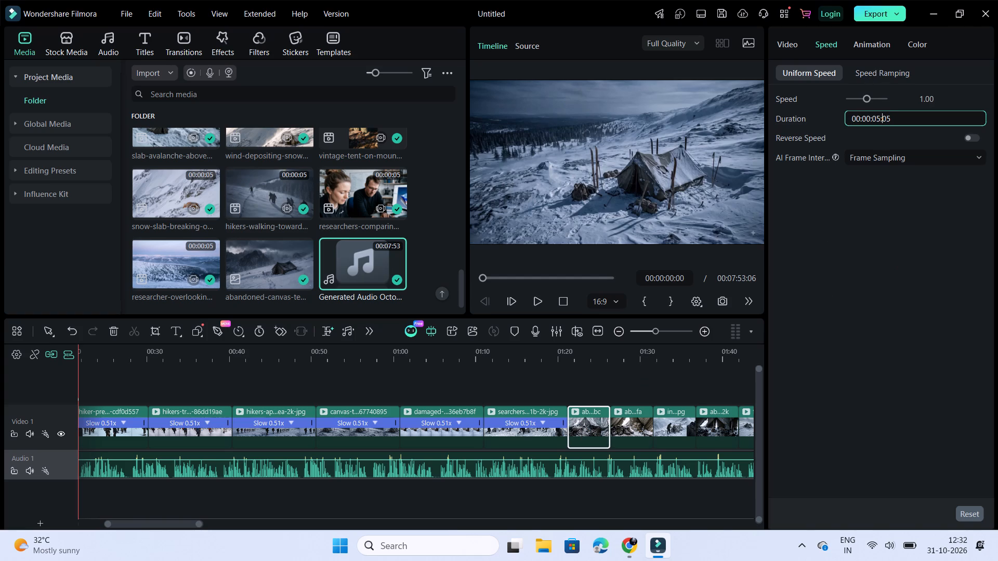
pyautogui.press('Left')
pyautogui.press('BackSpace')
pyautogui.press('BackSpace')
pyautogui.write('10')
pyautogui.click(902, 229)
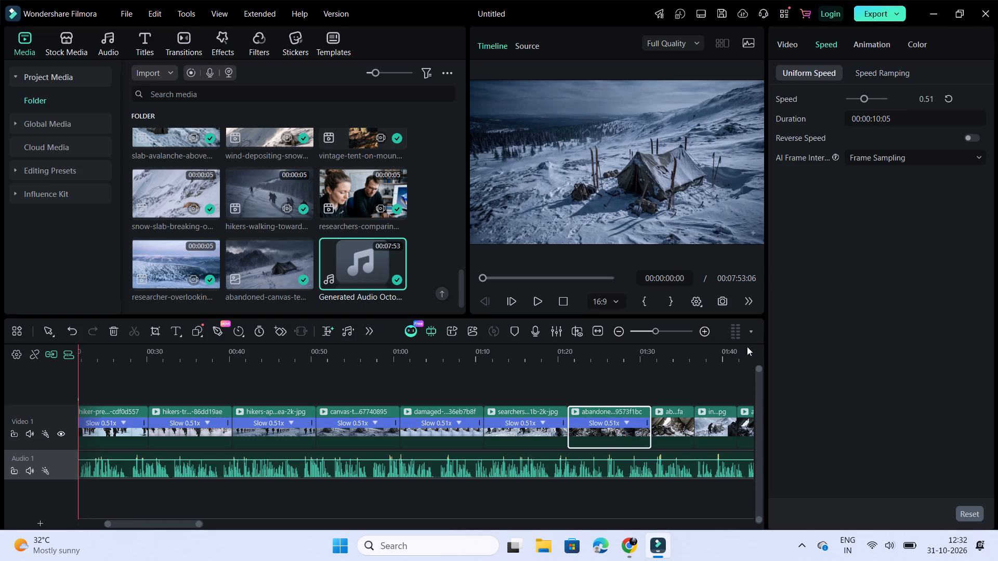
# Play the timeline from the start to check the opening clips against the generated audio, and return the playhead to the start.
pyautogui.hscroll(1, 622, 441)
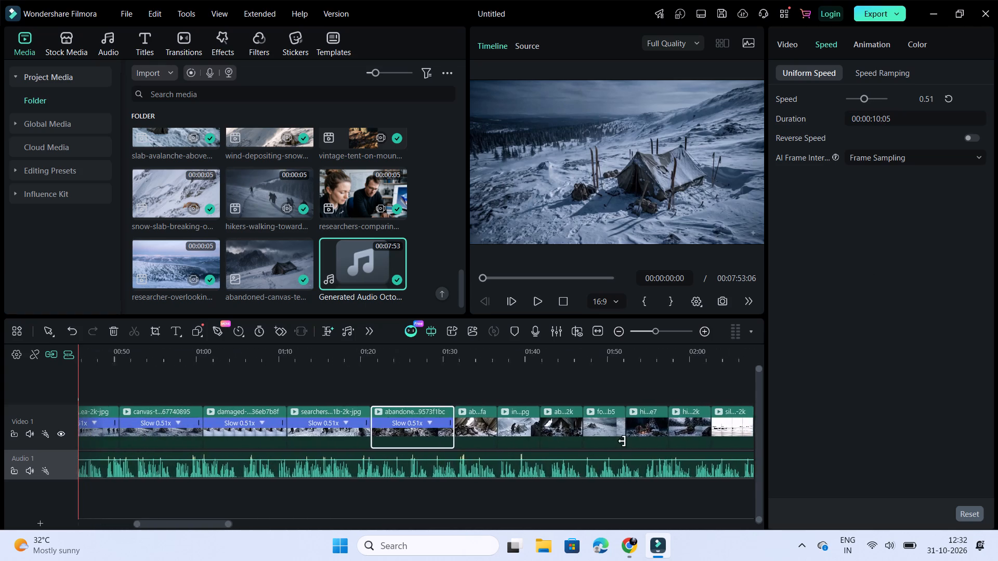
pyautogui.hscroll(2, 622, 441)
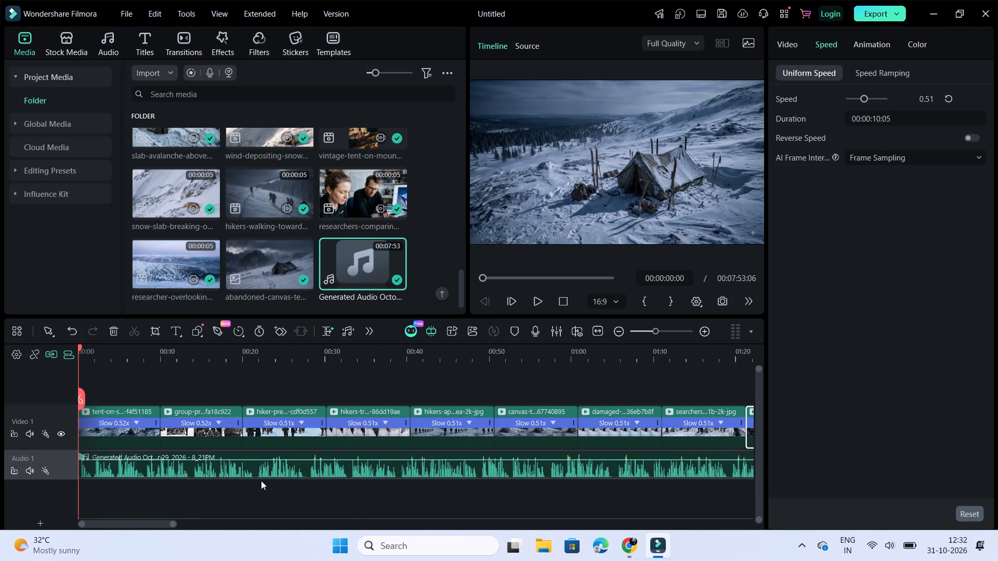
pyautogui.click(532, 302)
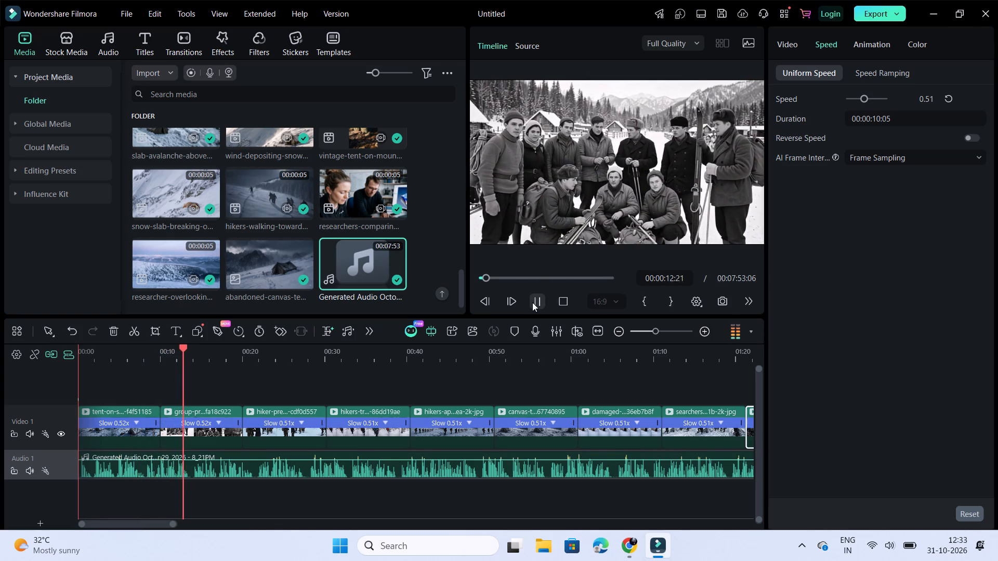
pyautogui.hscroll(2, 226, 482)
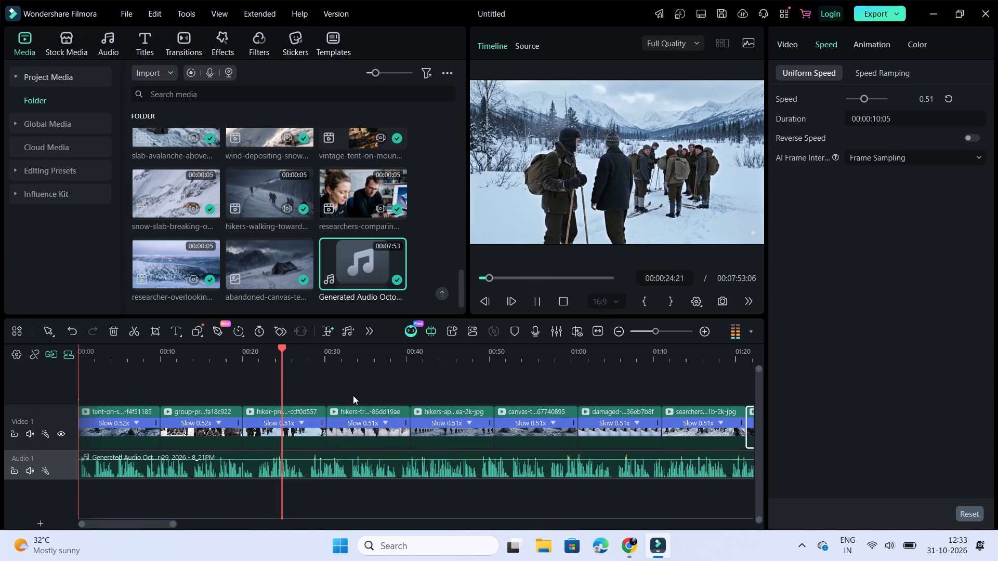
pyautogui.moveTo(353, 394); pyautogui.dragTo(400, 394)
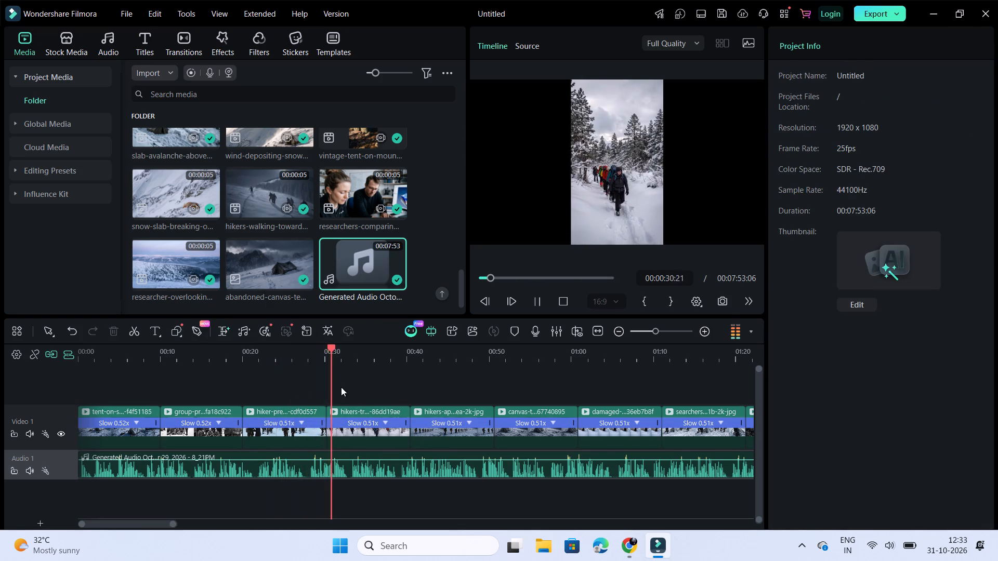
pyautogui.click(537, 302)
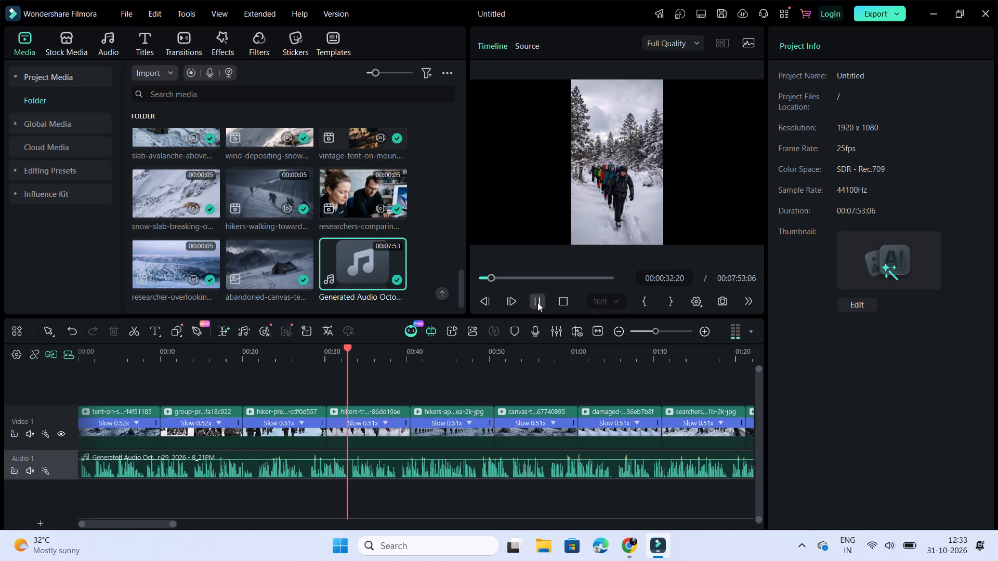
pyautogui.moveTo(490, 279); pyautogui.dragTo(402, 300)
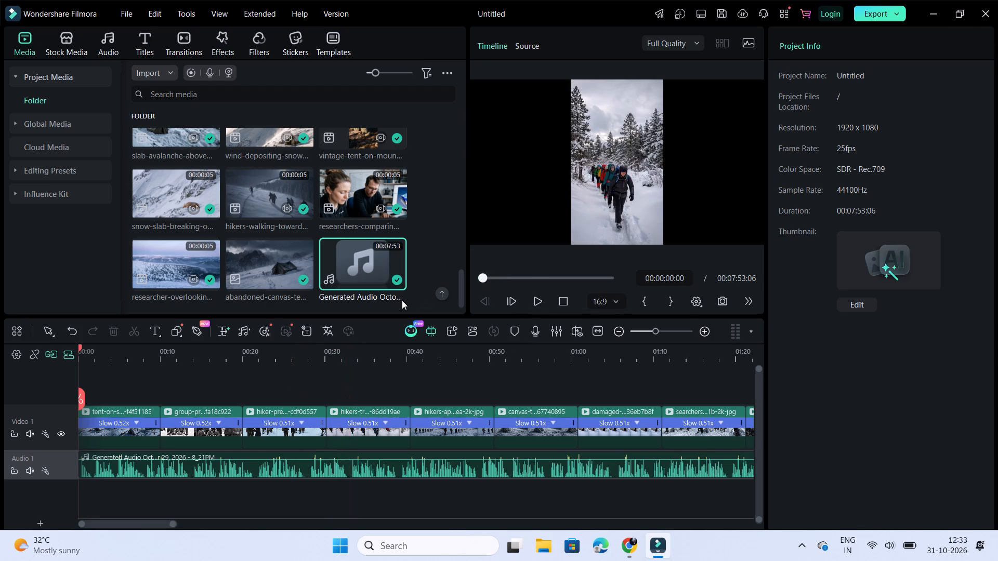
pyautogui.moveTo(402, 300); pyautogui.dragTo(398, 301)
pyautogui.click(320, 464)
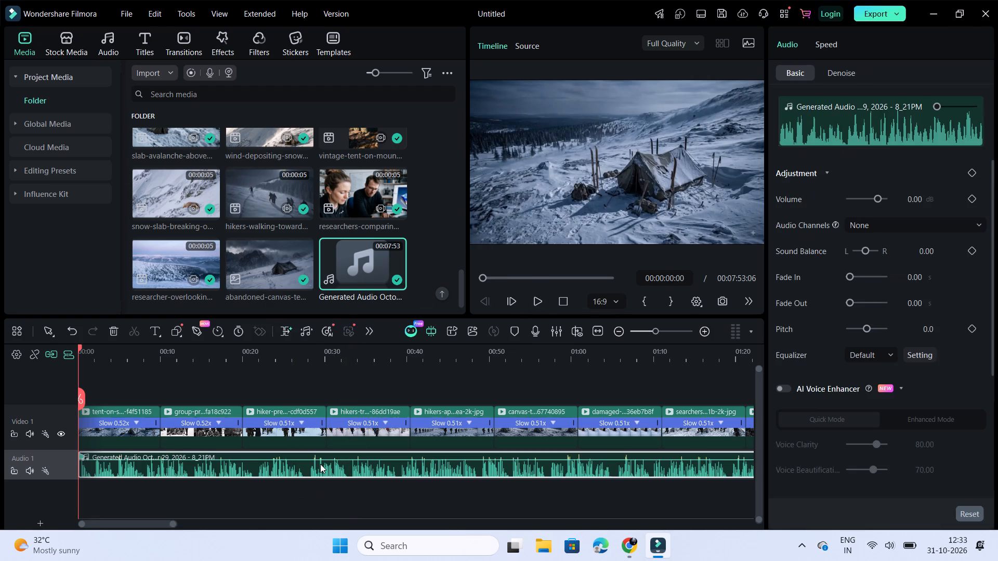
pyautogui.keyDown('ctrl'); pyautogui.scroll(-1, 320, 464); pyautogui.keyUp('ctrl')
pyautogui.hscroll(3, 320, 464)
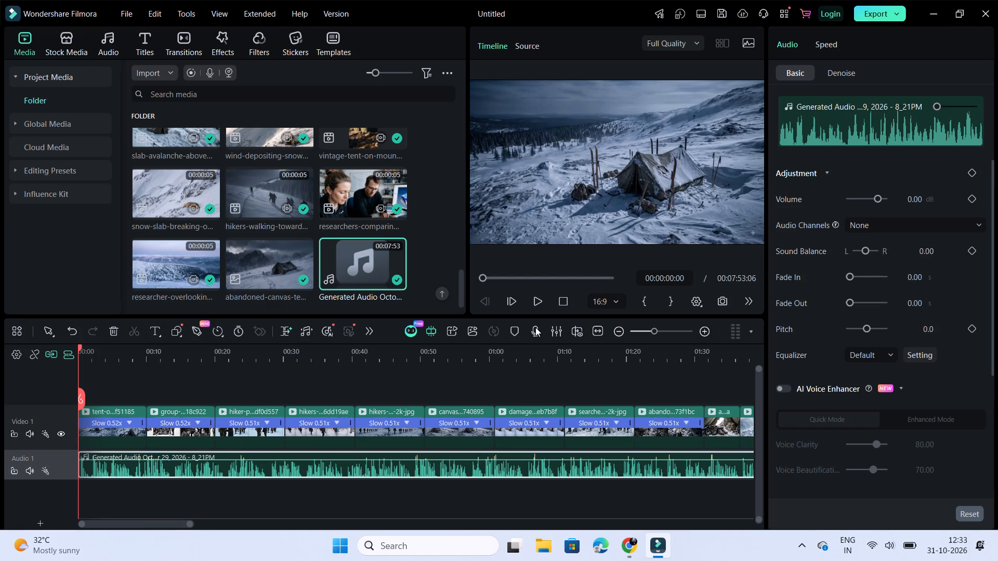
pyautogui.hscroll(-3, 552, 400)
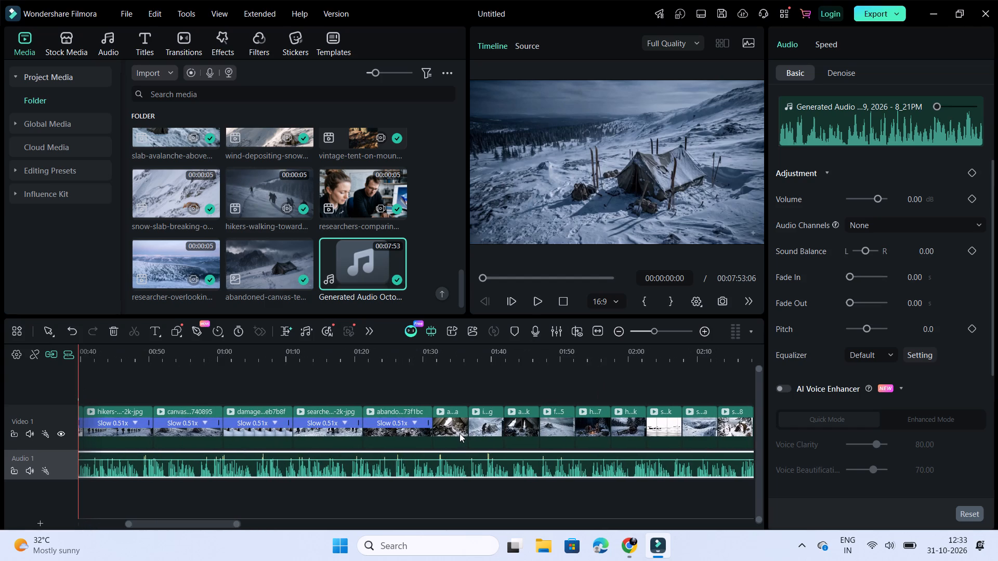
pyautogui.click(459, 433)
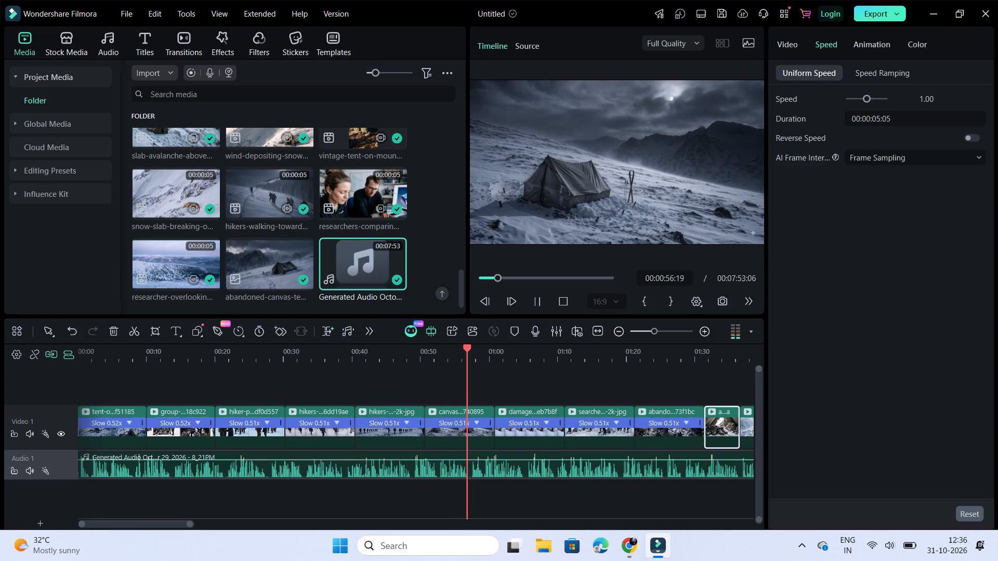
pyautogui.click(545, 298)
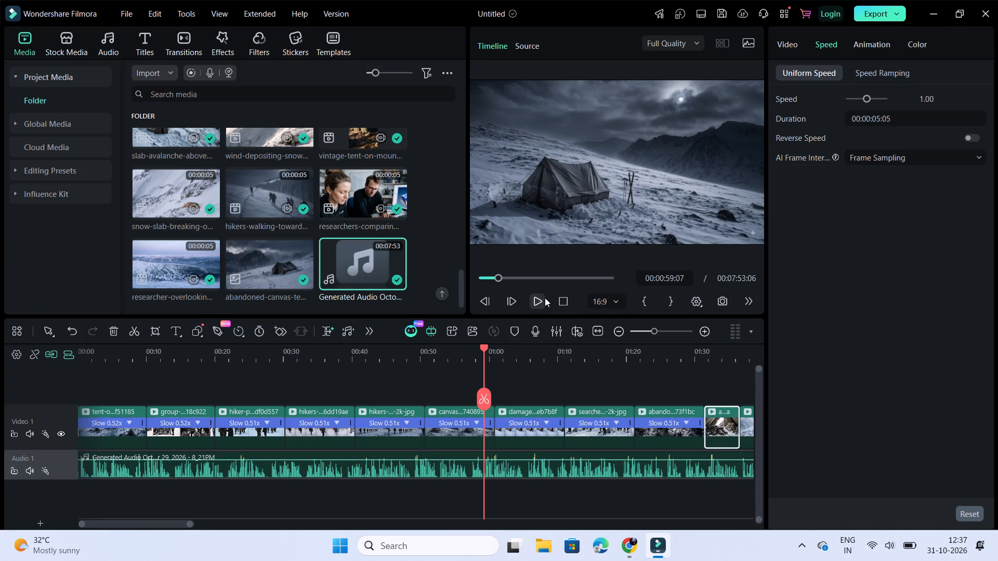
pyautogui.click(545, 297)
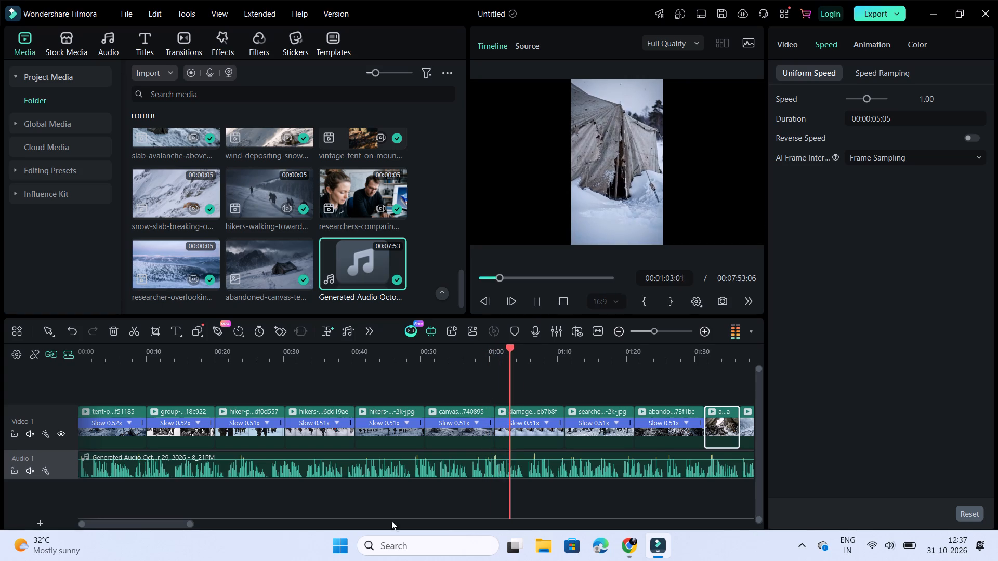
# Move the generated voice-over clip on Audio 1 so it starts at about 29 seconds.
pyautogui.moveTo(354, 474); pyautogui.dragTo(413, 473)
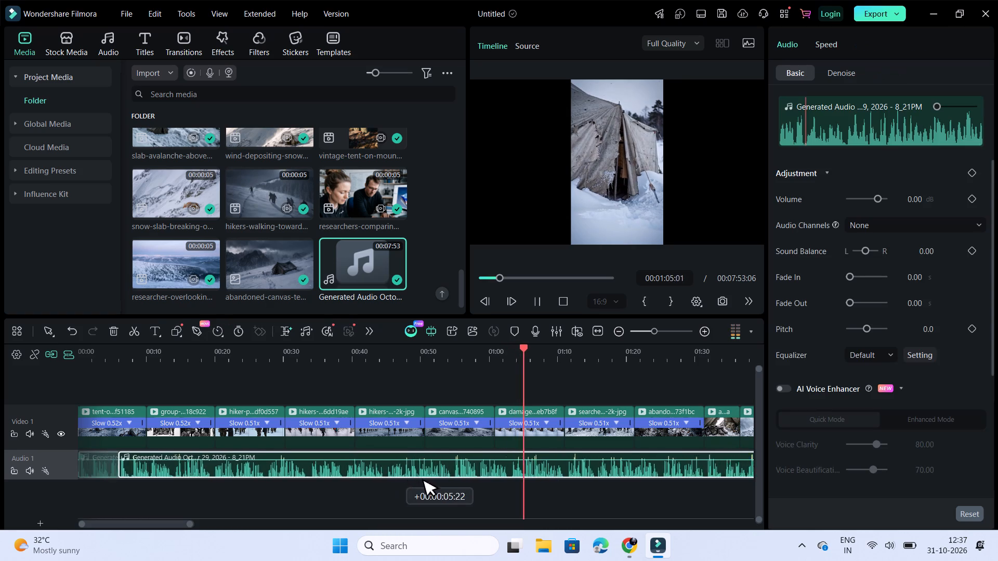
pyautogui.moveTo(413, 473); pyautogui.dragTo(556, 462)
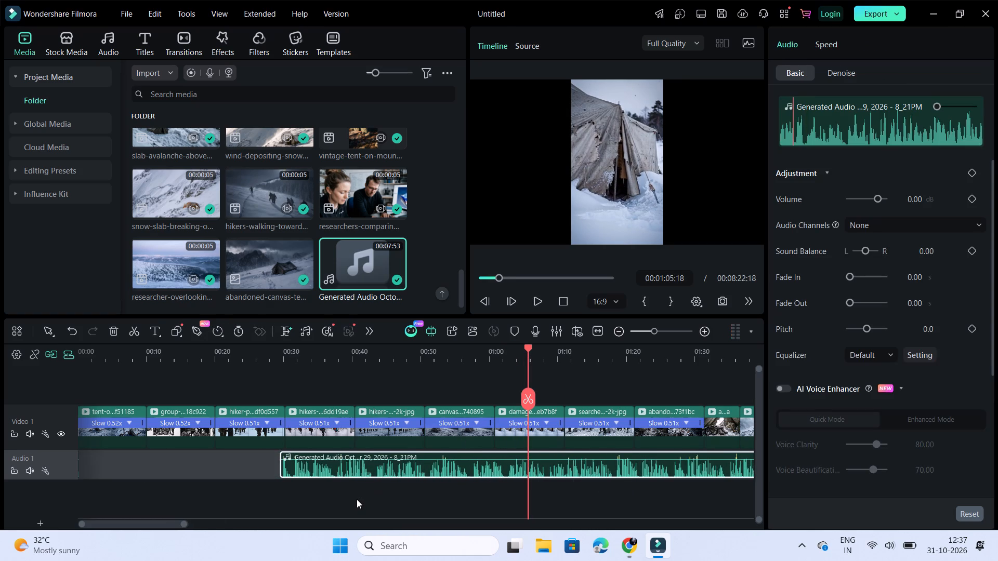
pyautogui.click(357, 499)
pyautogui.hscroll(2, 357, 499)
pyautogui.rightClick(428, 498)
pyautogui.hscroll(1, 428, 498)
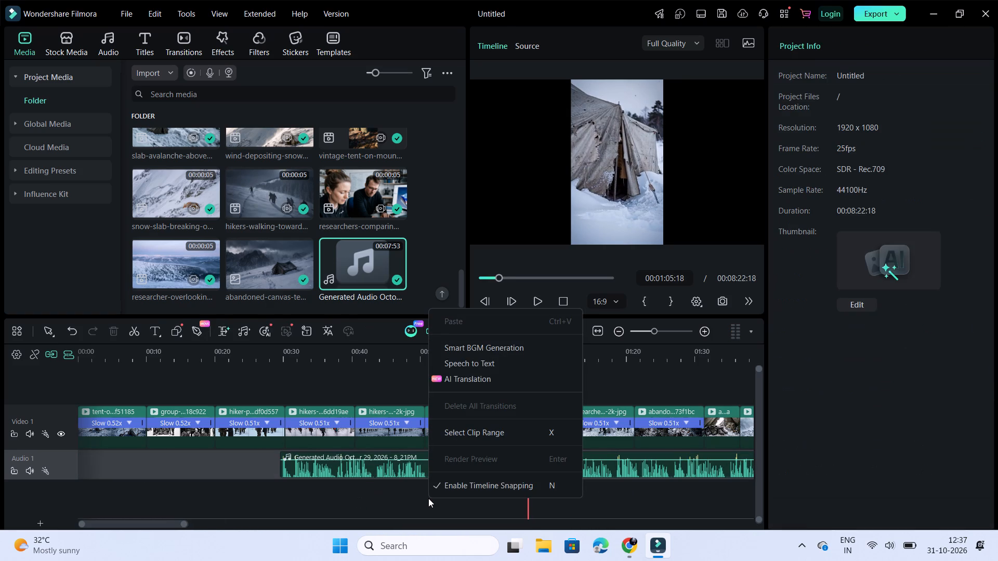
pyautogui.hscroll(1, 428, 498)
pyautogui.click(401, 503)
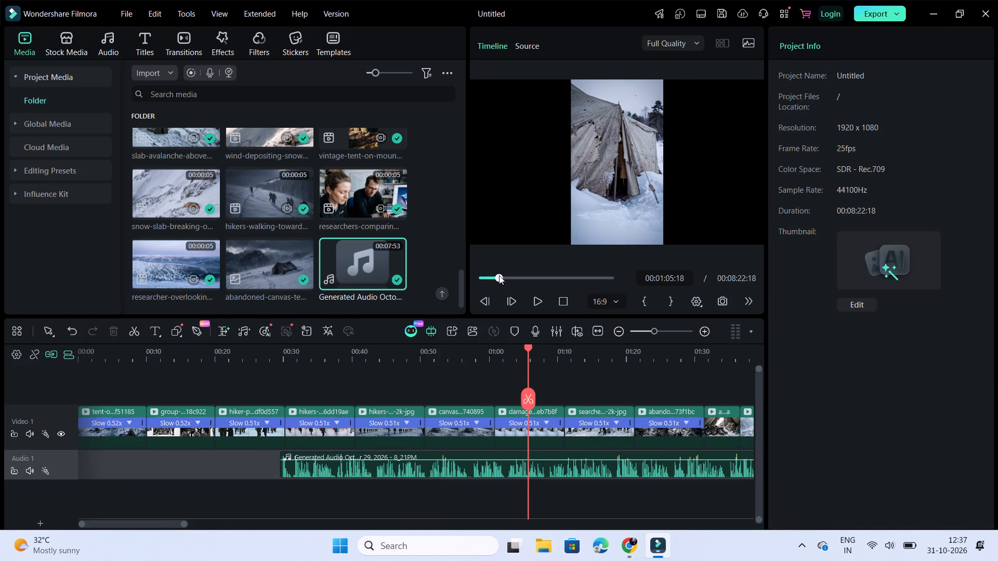
# Return the playhead to the start and scrub over the first two Video 1 clips, up to about 13 seconds and back.
pyautogui.moveTo(499, 275); pyautogui.dragTo(429, 290)
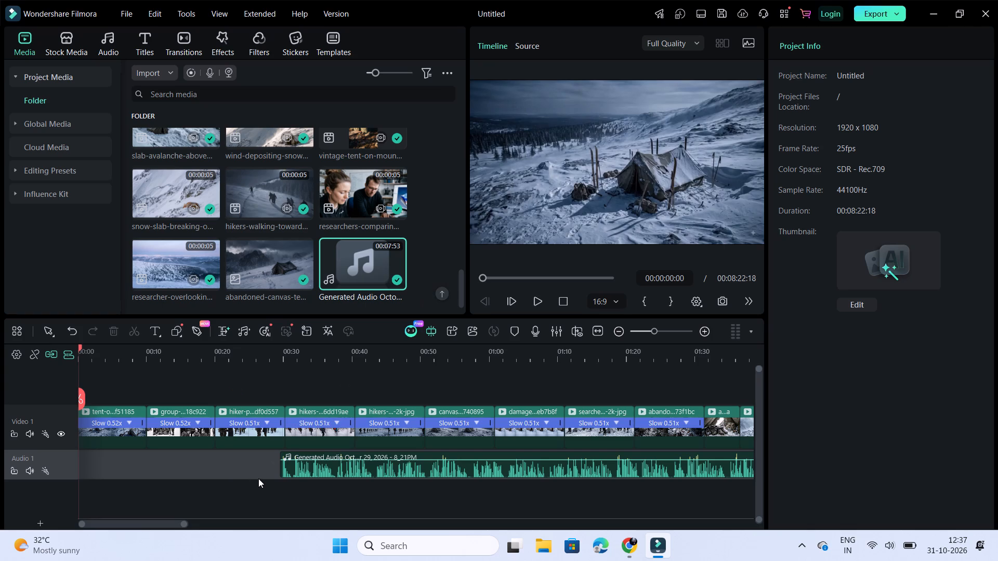
pyautogui.hscroll(1, 258, 481)
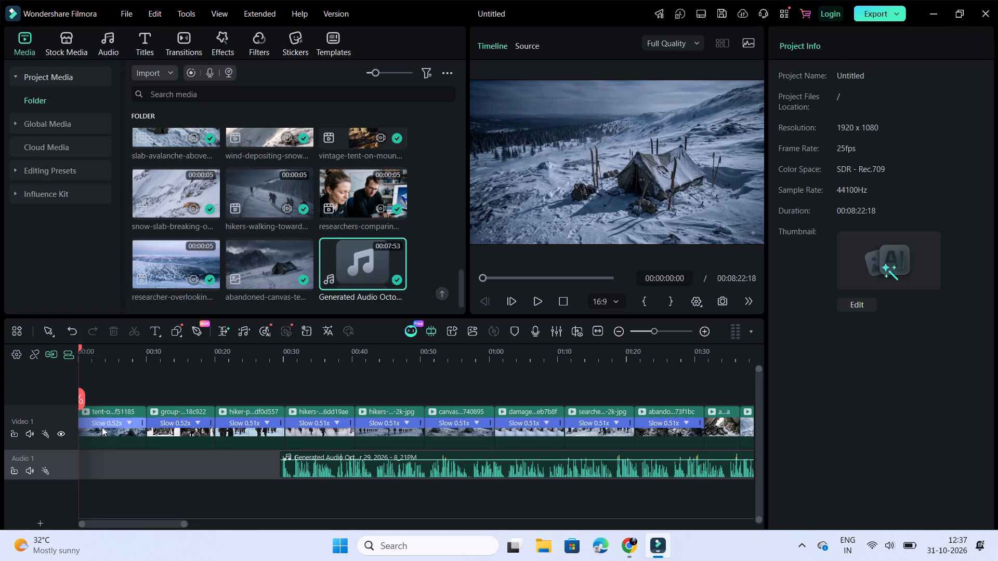
pyautogui.click(102, 427)
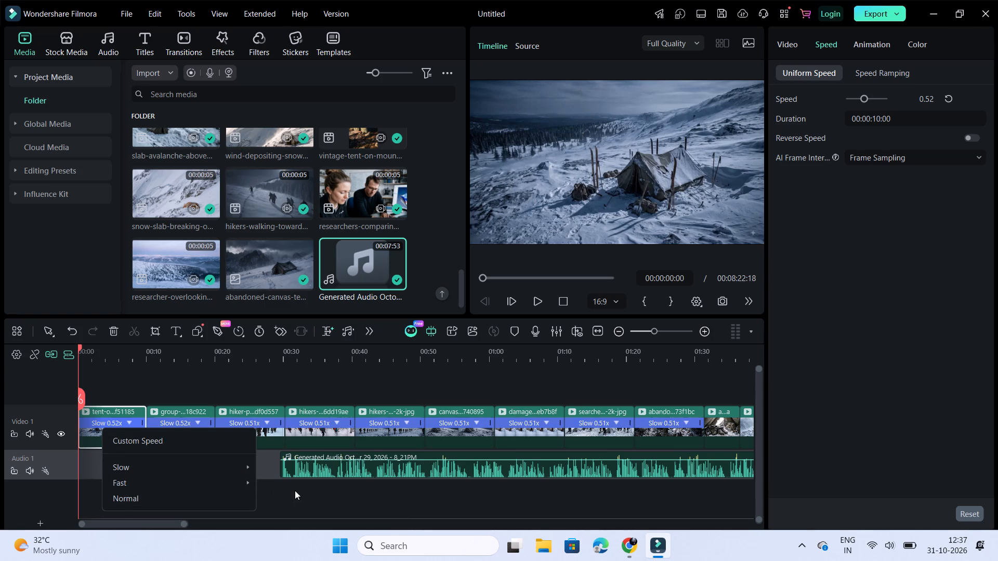
pyautogui.click(268, 507)
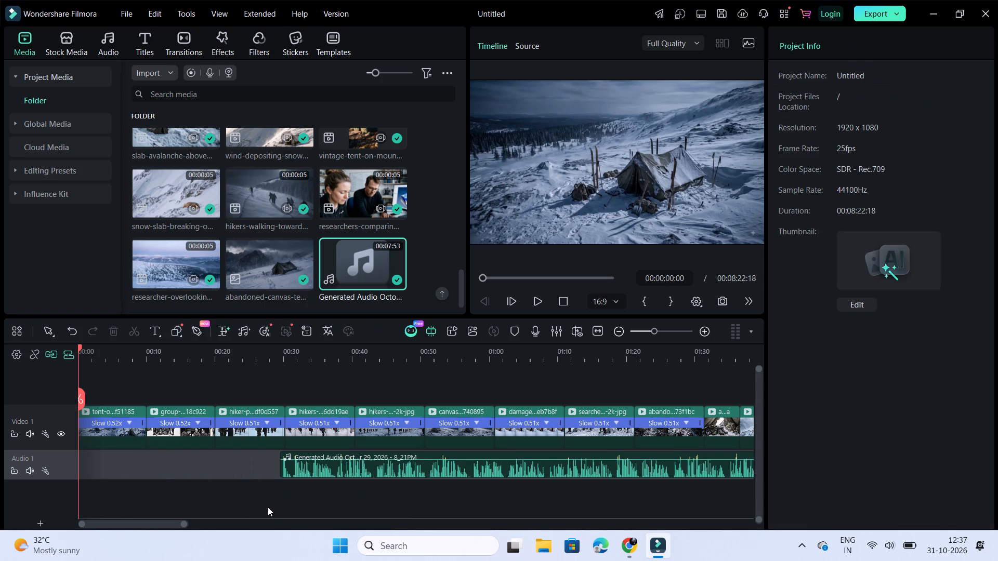
pyautogui.click(81, 402)
pyautogui.click(81, 402)
pyautogui.moveTo(81, 402); pyautogui.dragTo(168, 396)
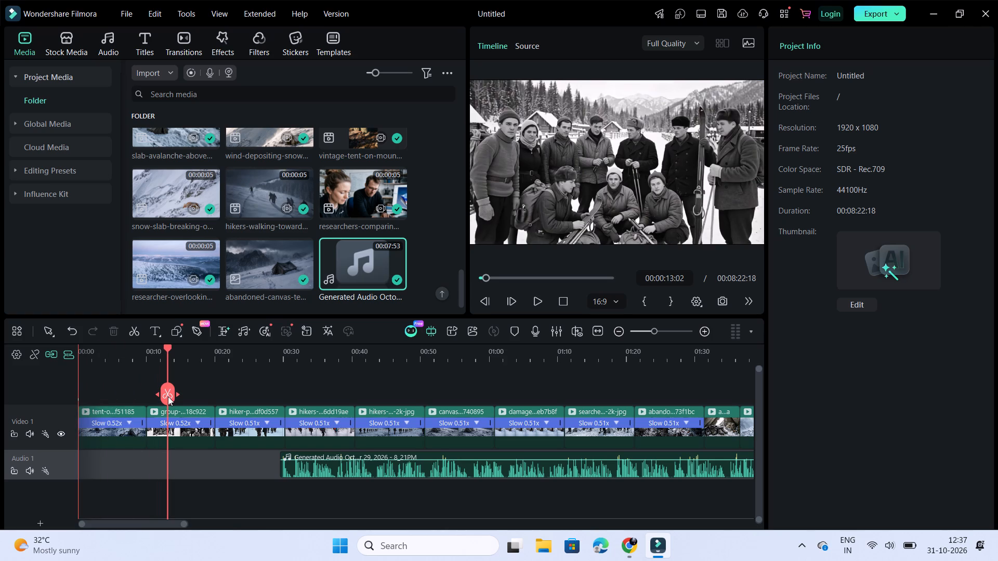
pyautogui.moveTo(168, 396); pyautogui.dragTo(62, 405)
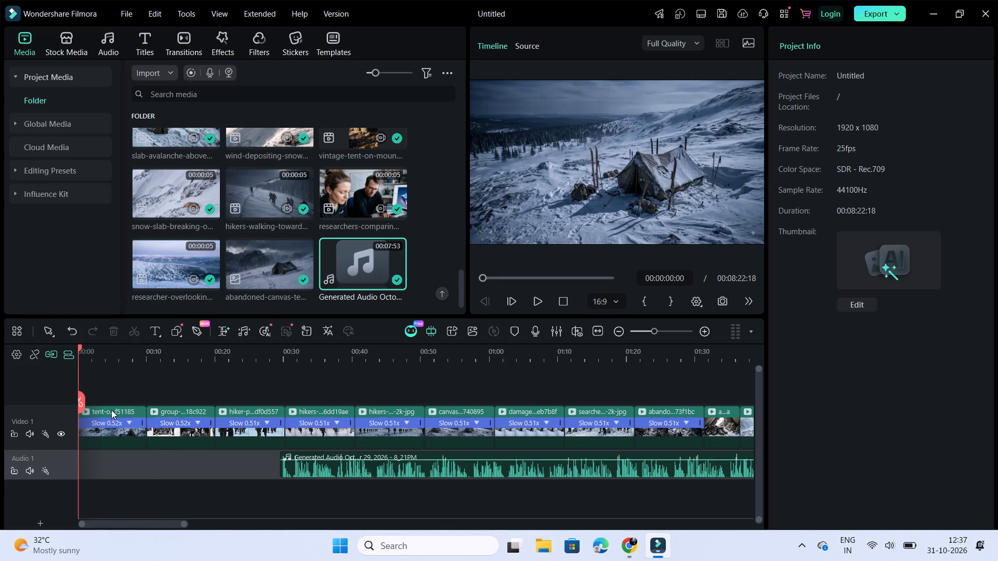
pyautogui.click(111, 430)
pyautogui.click(126, 470)
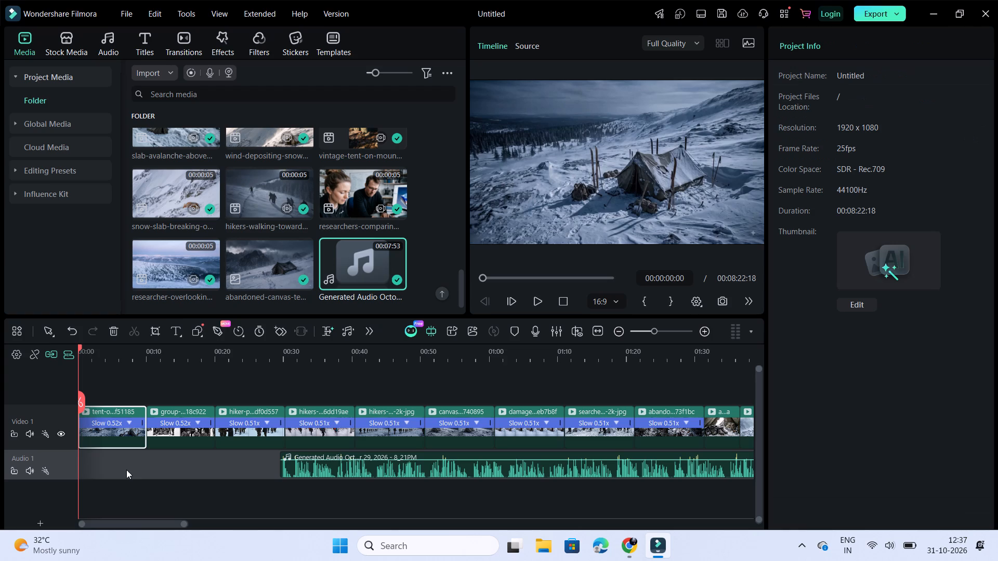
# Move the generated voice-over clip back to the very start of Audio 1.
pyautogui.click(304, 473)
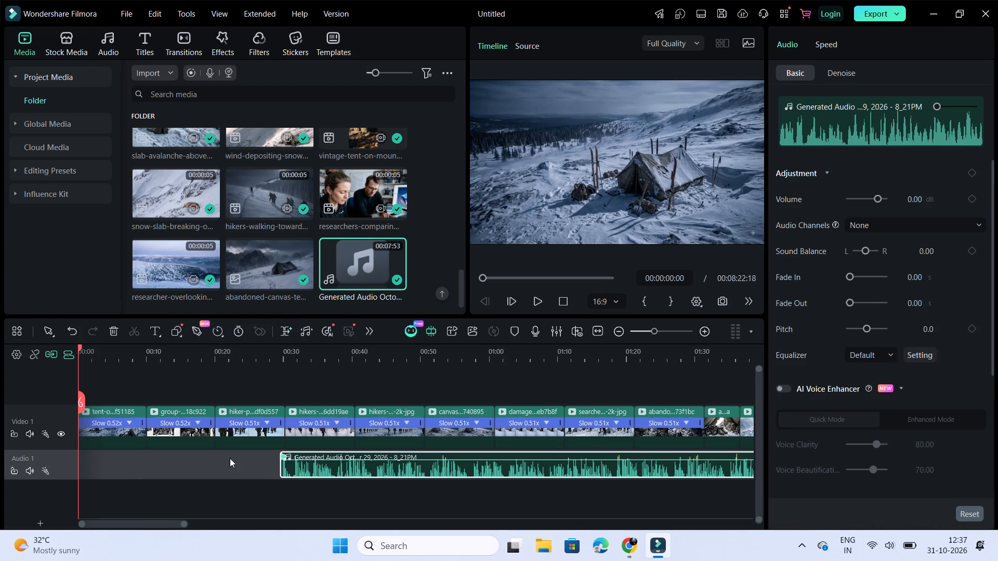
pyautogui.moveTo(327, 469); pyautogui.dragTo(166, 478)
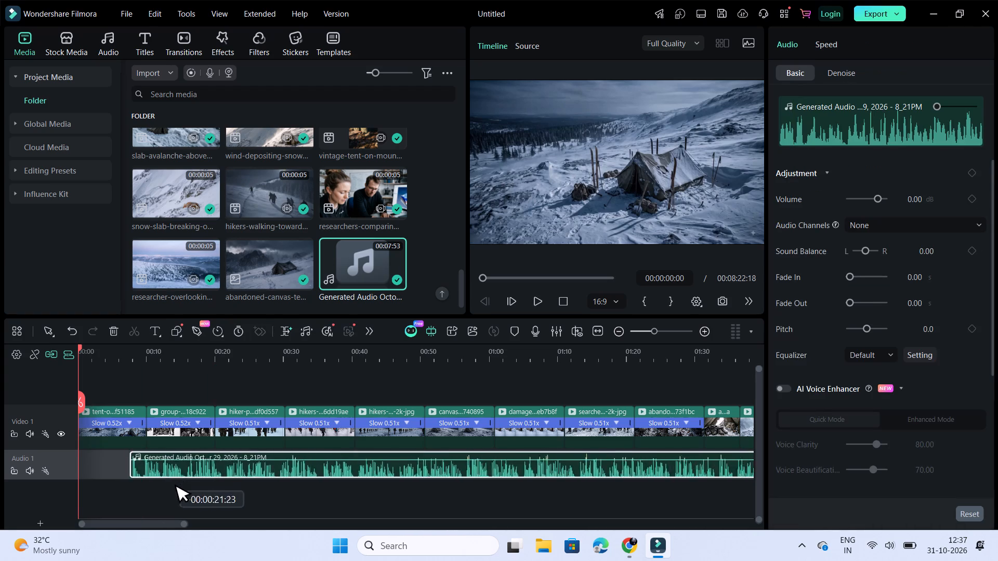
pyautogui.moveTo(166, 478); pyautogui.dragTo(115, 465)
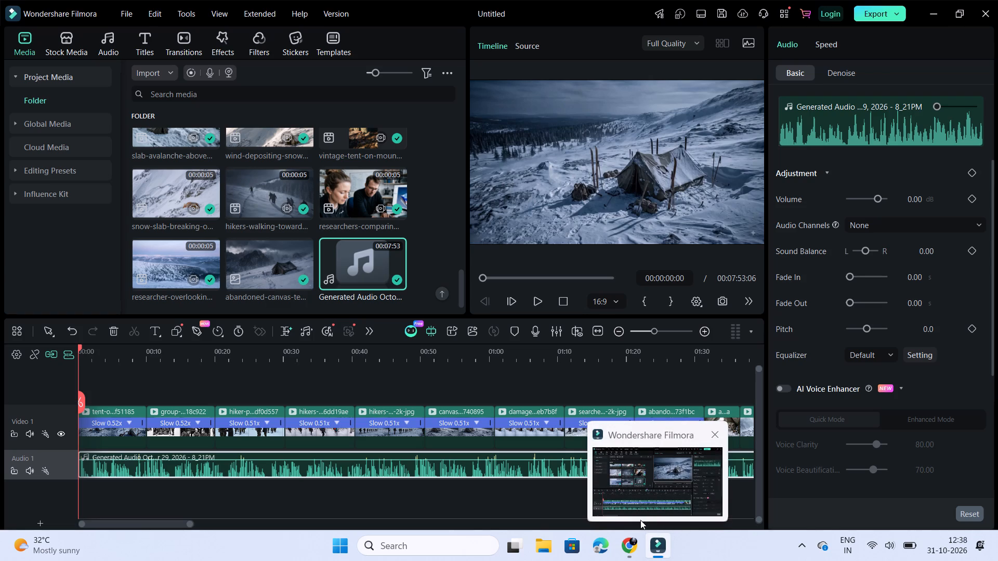
# In a new Chrome tab, search for "vibes ai" and open the Vibes.ai result.
pyautogui.click(628, 543)
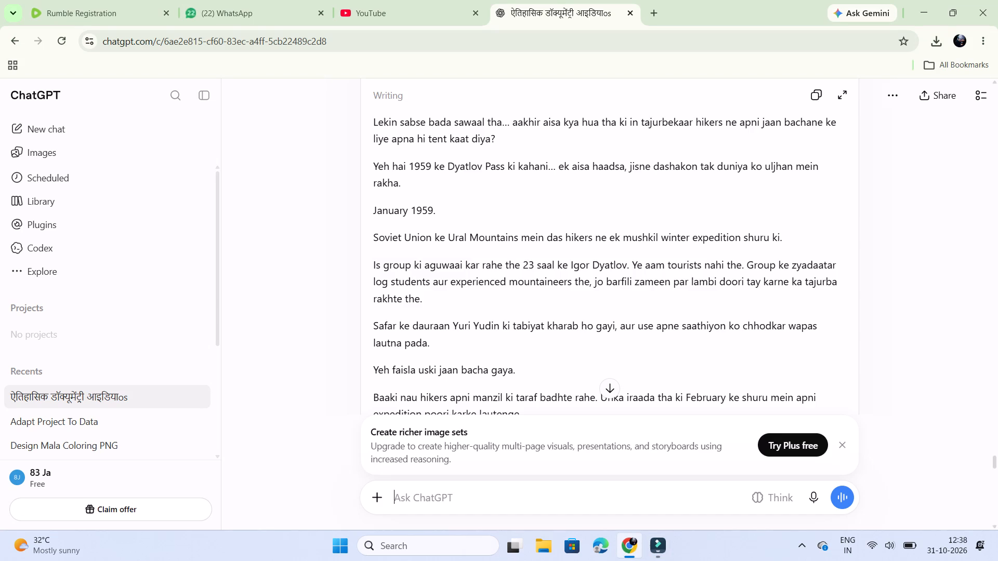
pyautogui.click(650, 12)
pyautogui.click(555, 36)
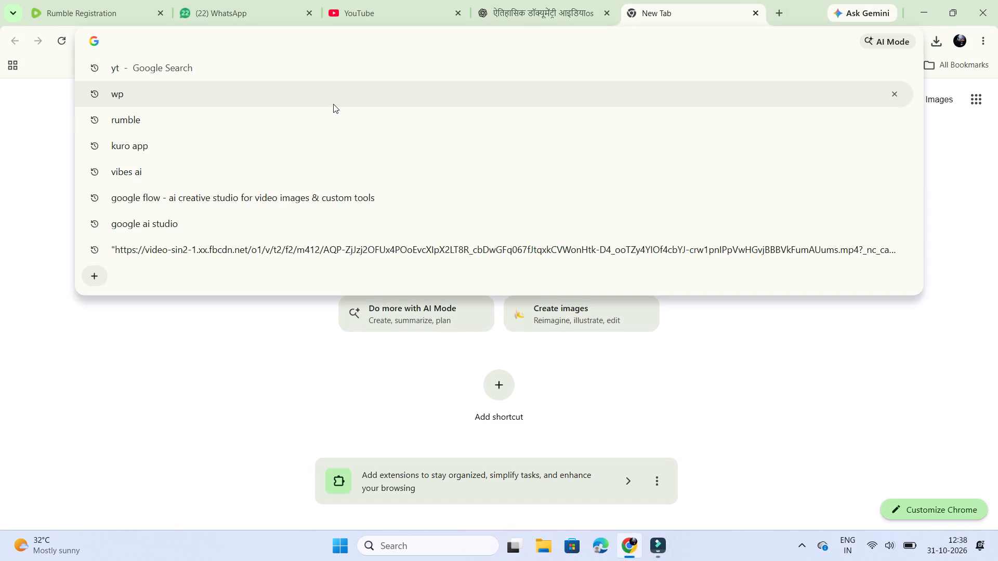
pyautogui.click(248, 179)
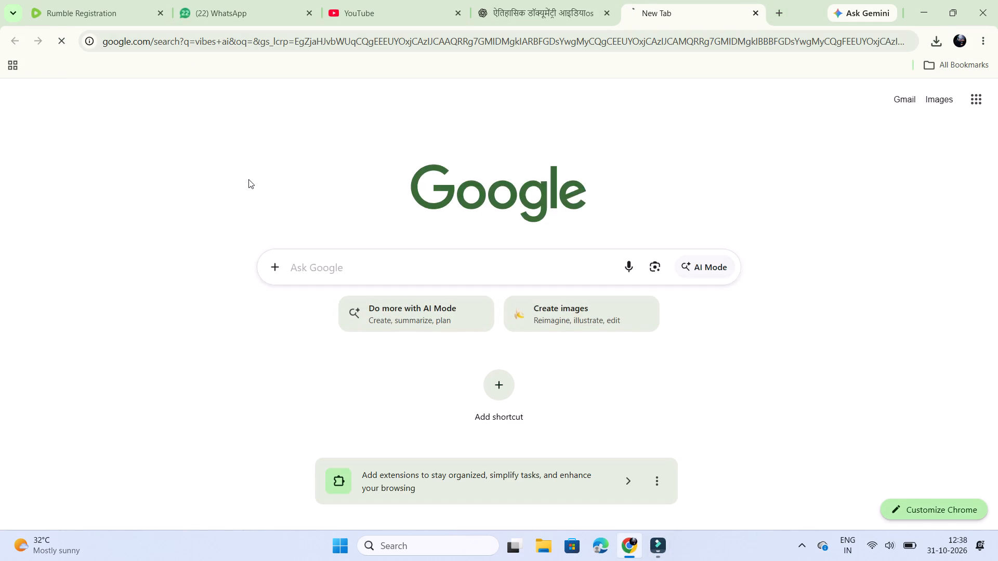
pyautogui.click(163, 216)
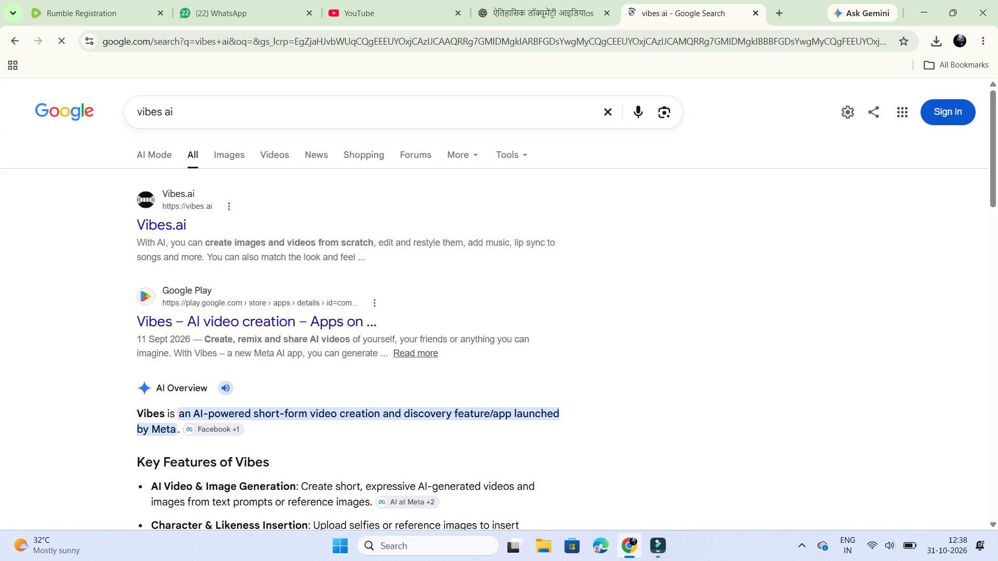
# Switch back to the documentary project in Filmora.
pyautogui.click(632, 543)
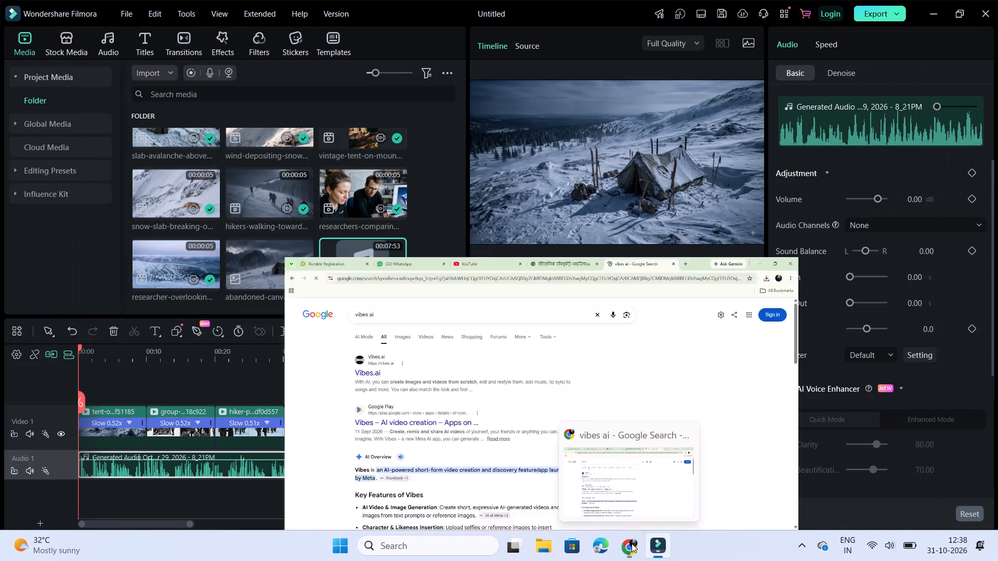
pyautogui.click(632, 543)
pyautogui.click(632, 543)
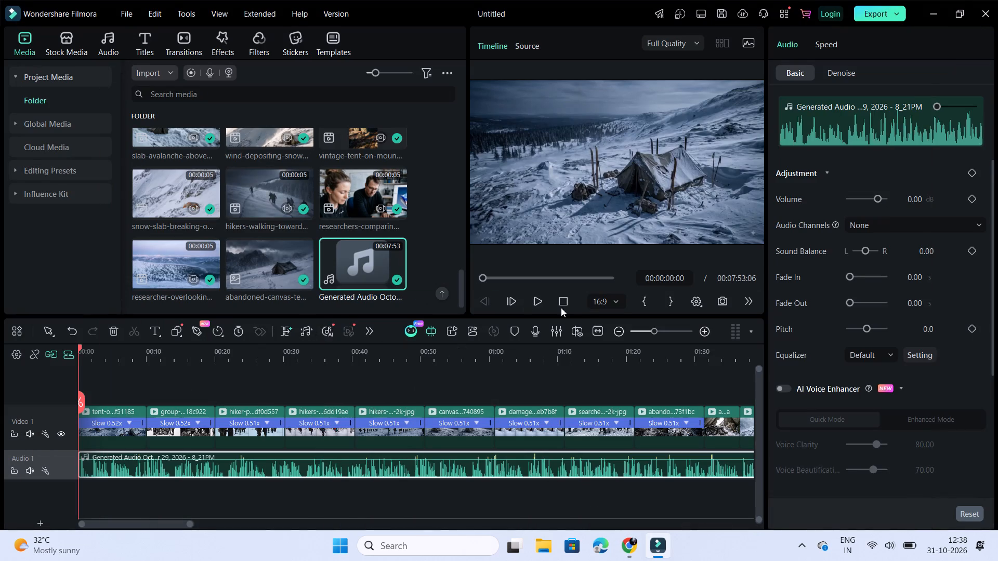
# Preview the timeline with the voice-over, jumping to about 2:41 and back, and pause at about 51 seconds.
pyautogui.click(537, 296)
pyautogui.click(527, 277)
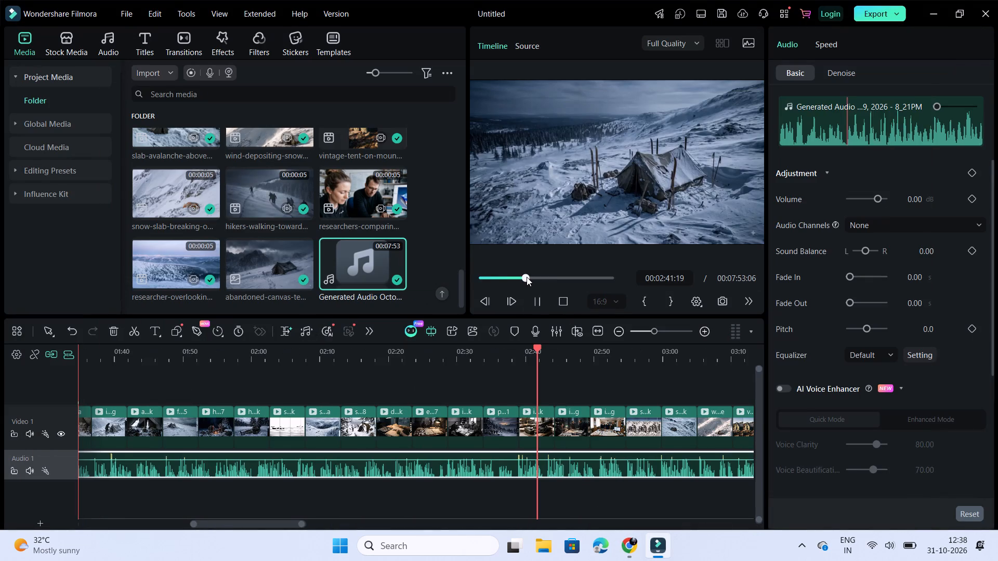
pyautogui.click(510, 278)
pyautogui.click(494, 279)
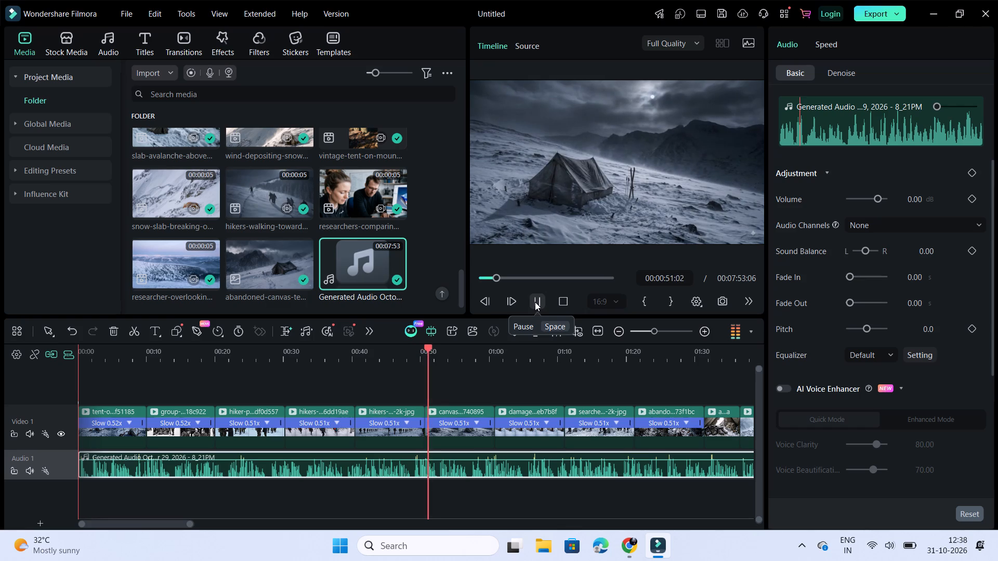
pyautogui.click(535, 302)
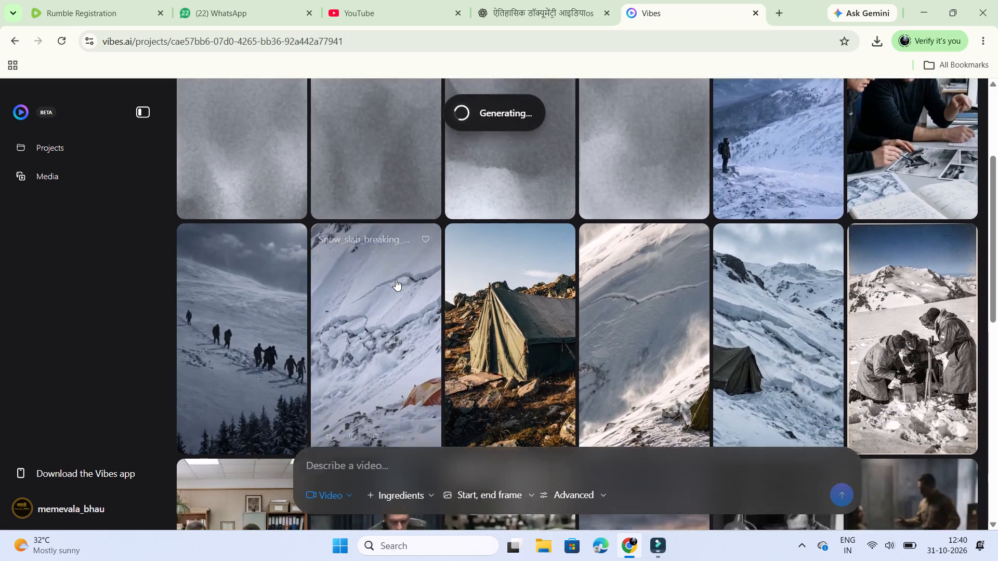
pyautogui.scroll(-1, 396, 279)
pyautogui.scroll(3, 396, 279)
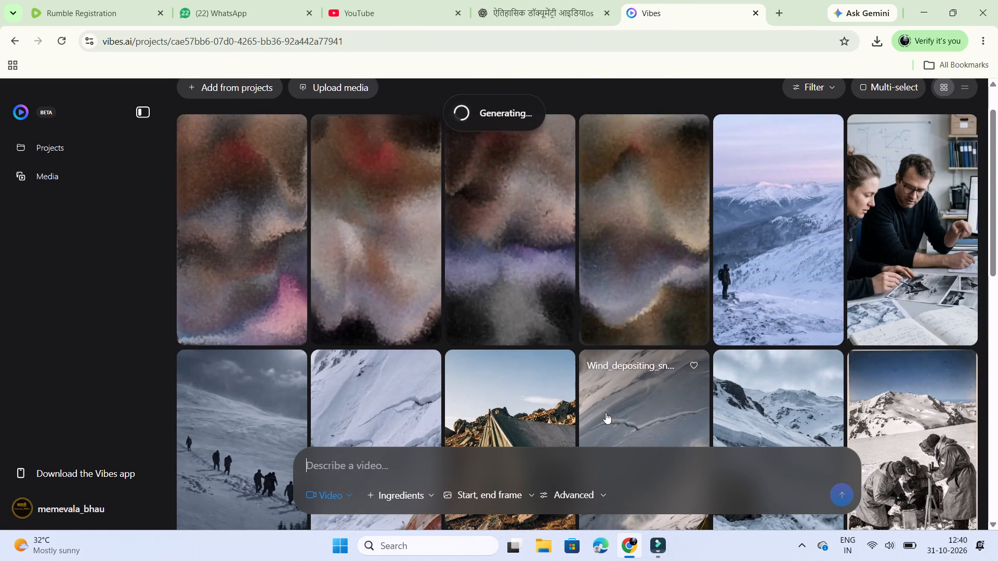
# Switch back to the documentary project in Filmora and return the playhead to the start of the timeline.
pyautogui.click(649, 550)
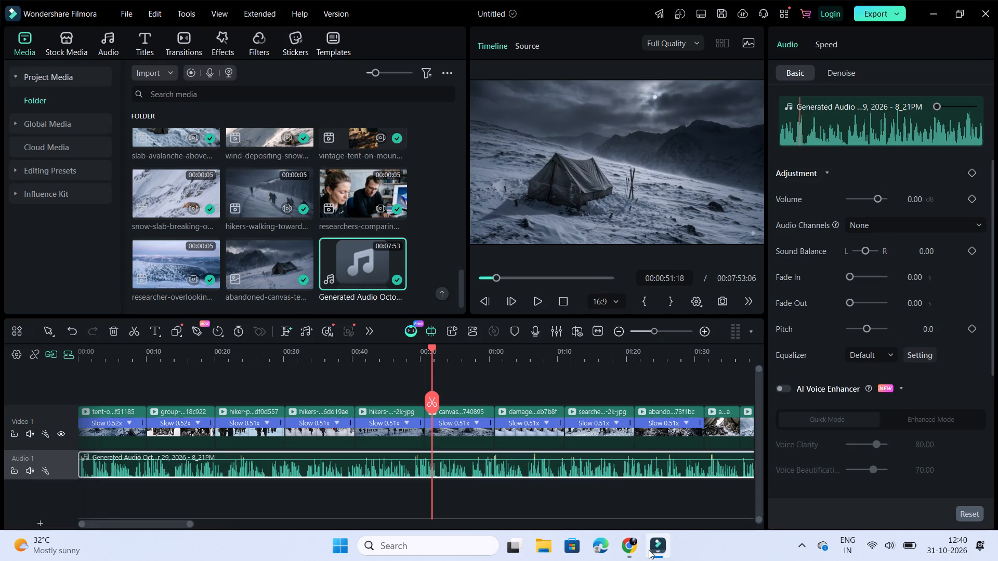
pyautogui.hscroll(3, 334, 484)
pyautogui.rightClick(350, 501)
pyautogui.hscroll(1, 350, 501)
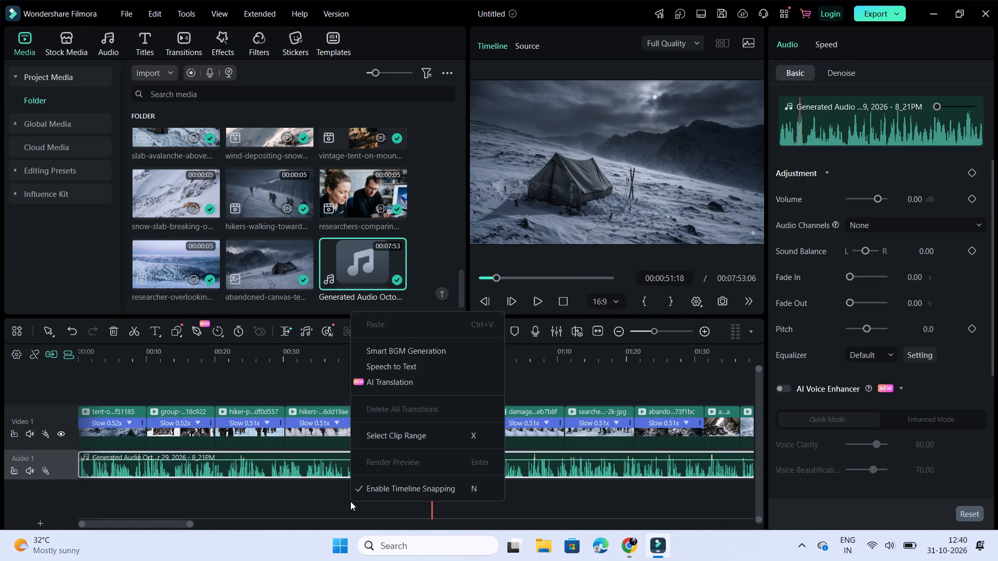
pyautogui.hscroll(1, 350, 501)
pyautogui.click(320, 501)
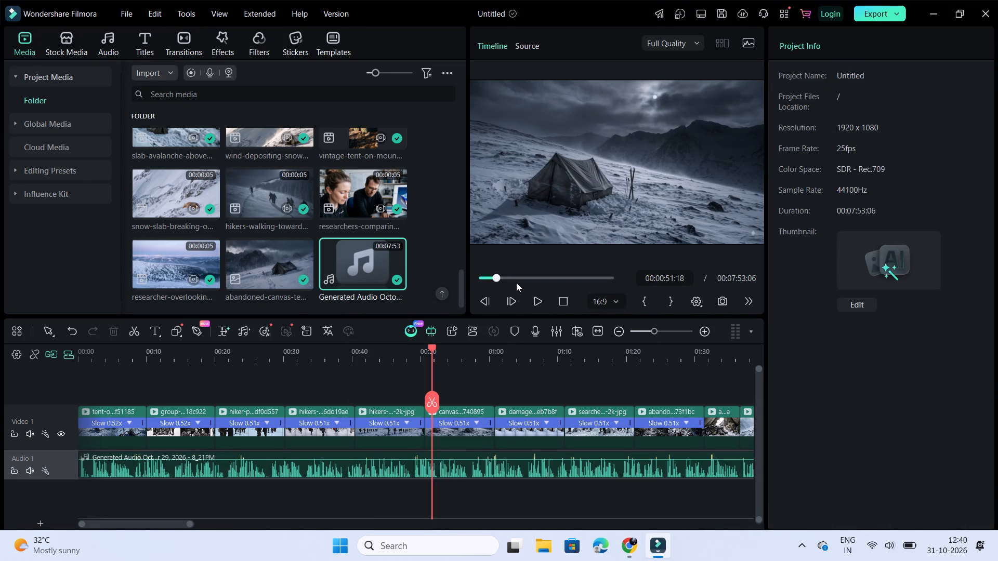
pyautogui.moveTo(497, 278); pyautogui.dragTo(465, 280)
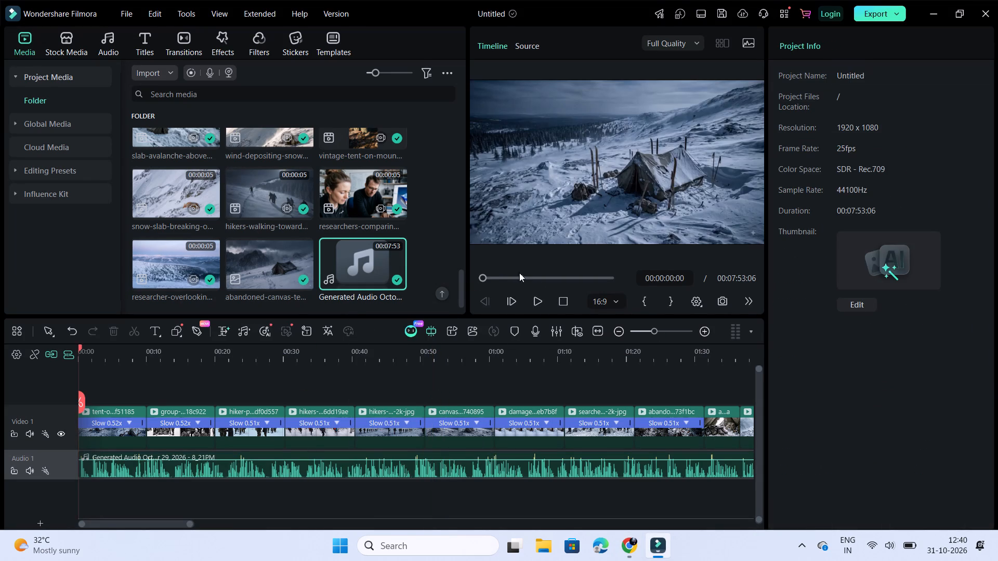
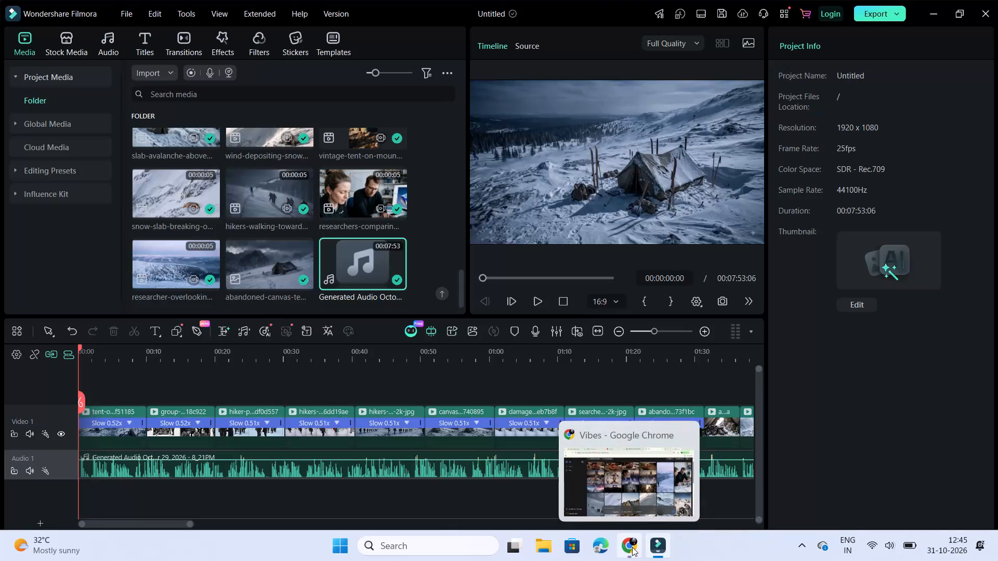
# Switch to Vibes in Chrome, view the fourth video generated from the "ek 50 sec ka clip" prompt, and return to the project.
pyautogui.click(632, 547)
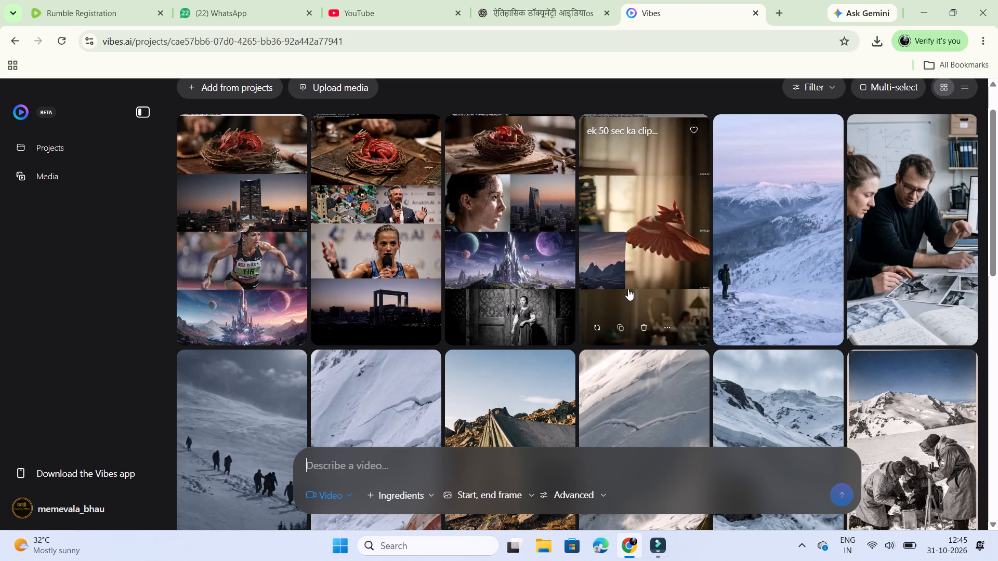
pyautogui.click(628, 287)
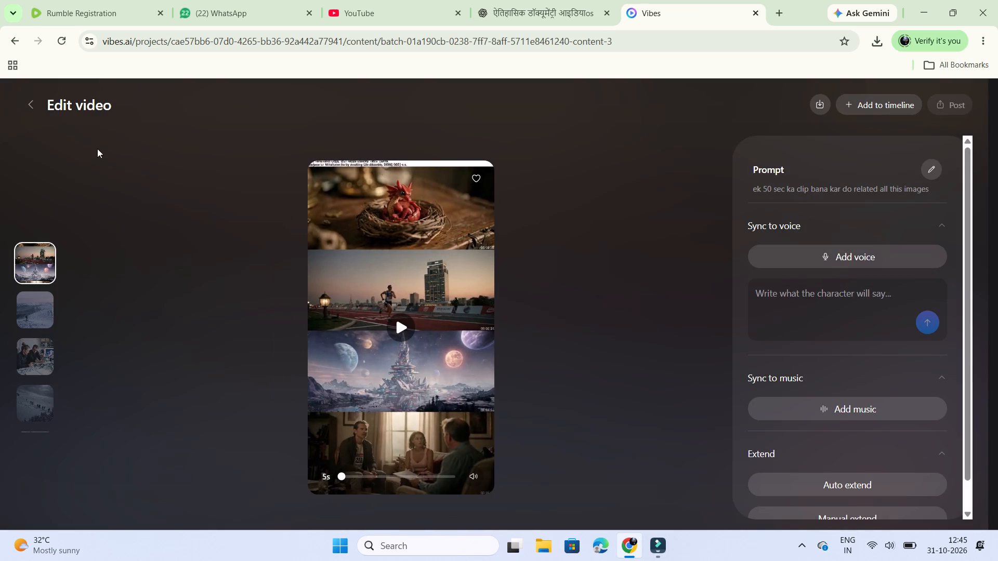
pyautogui.click(30, 102)
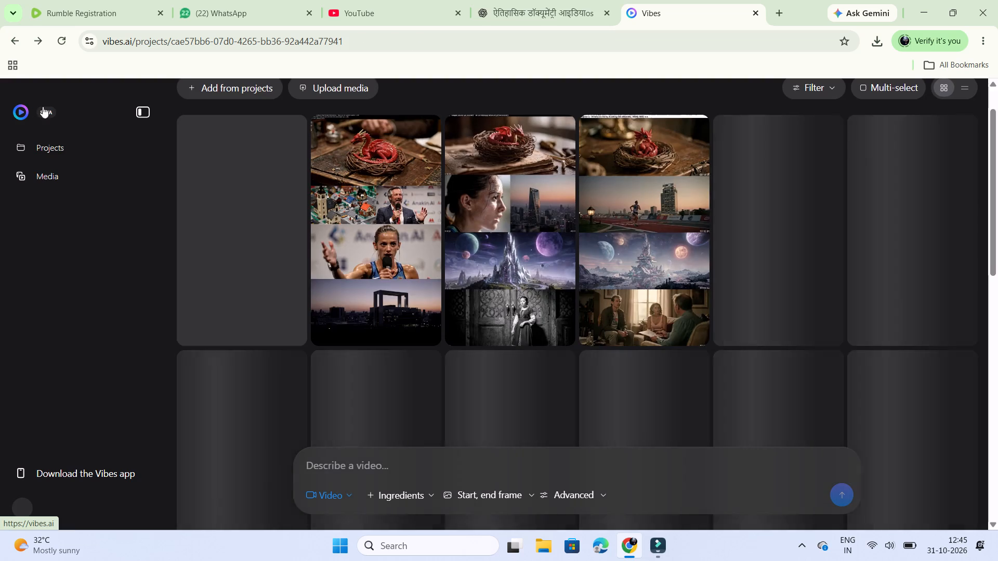
pyautogui.scroll(-3, 398, 314)
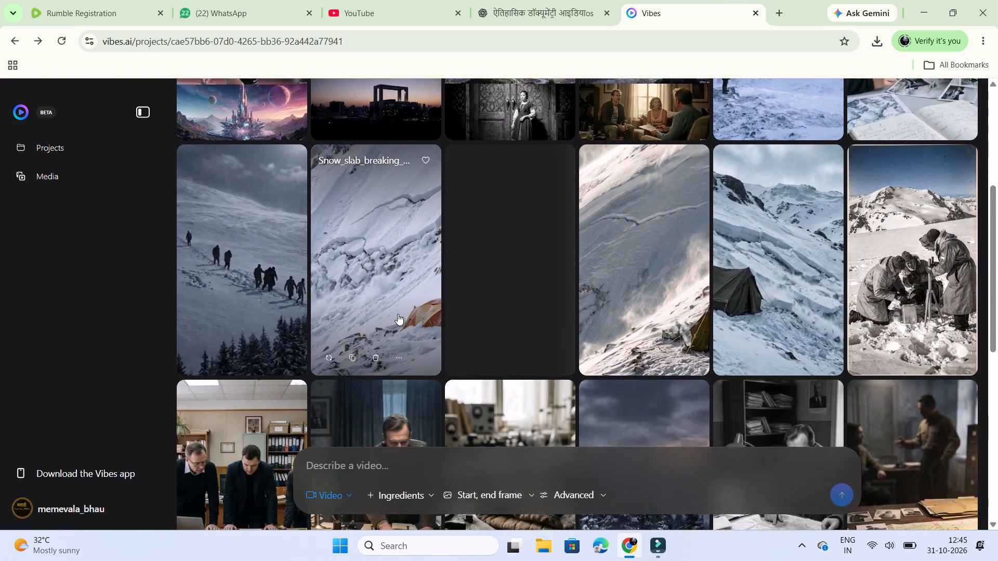
pyautogui.scroll(-3, 398, 314)
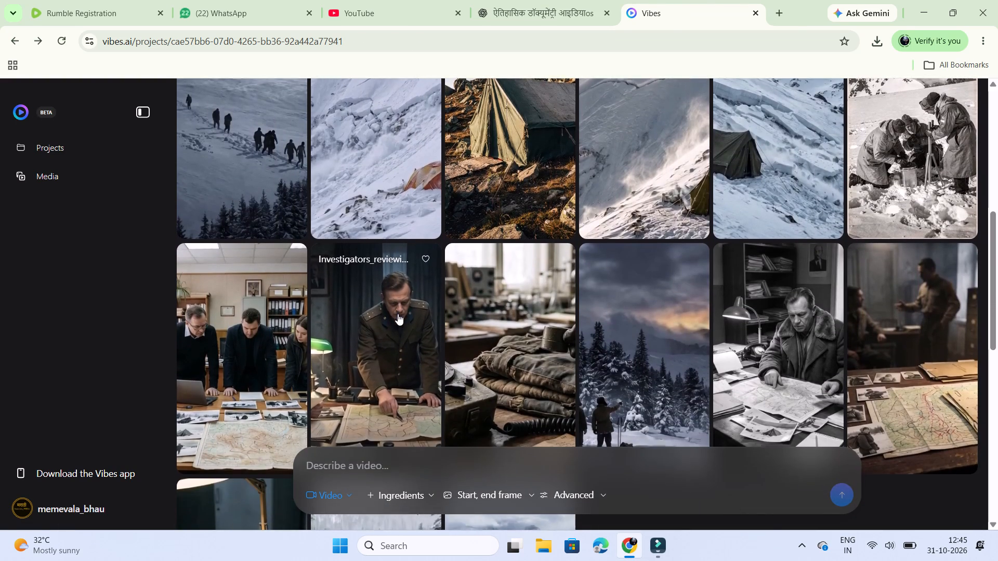
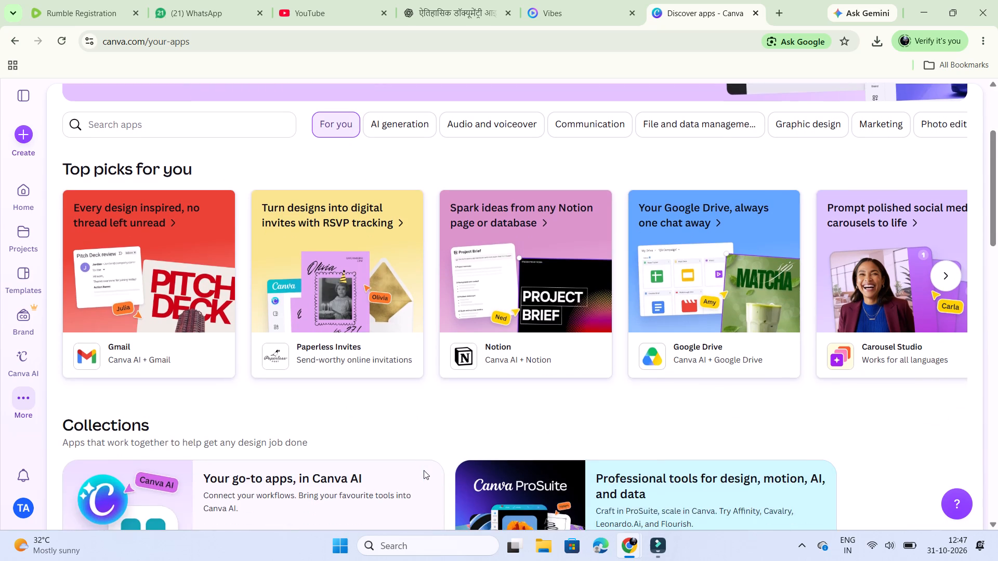
# Create a new blank Landscape Video design from Canva's video formats.
pyautogui.scroll(2, 424, 470)
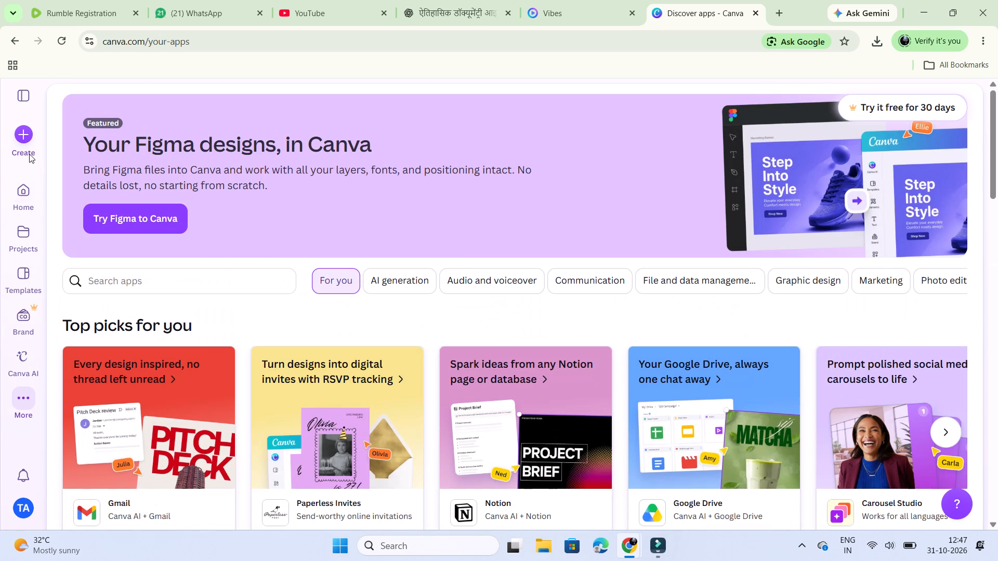
pyautogui.click(22, 132)
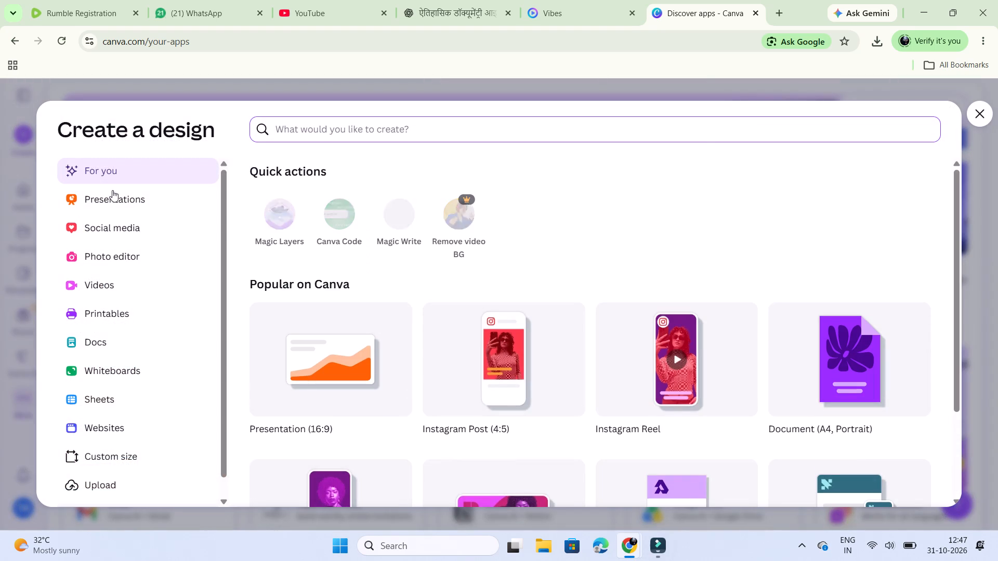
pyautogui.scroll(-1, 334, 364)
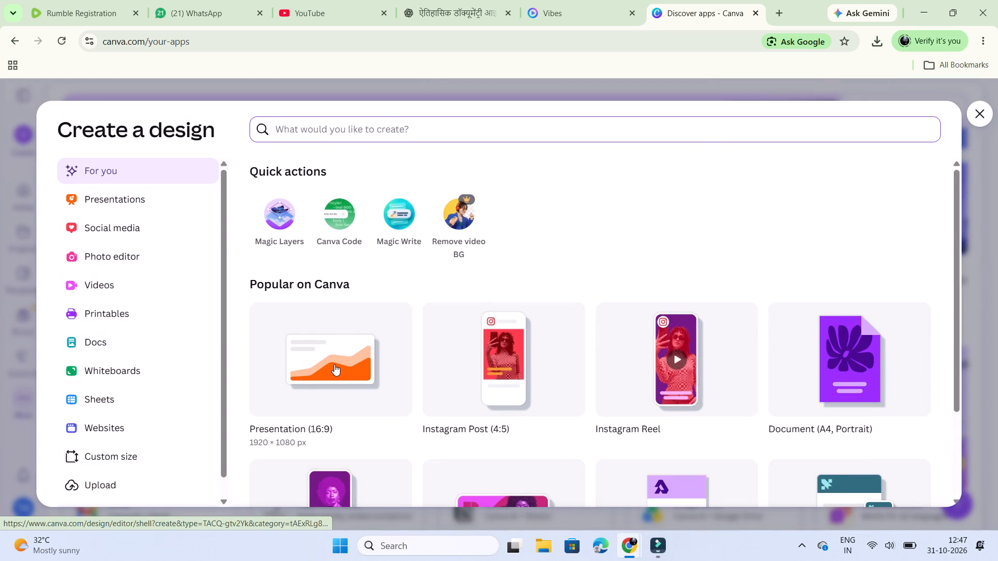
pyautogui.scroll(-3, 334, 364)
pyautogui.scroll(2, 334, 364)
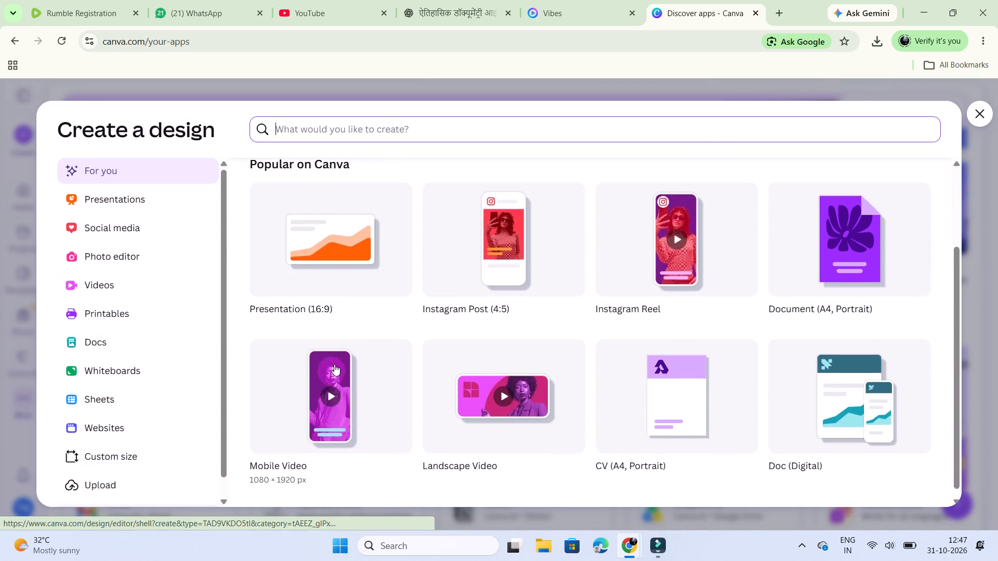
pyautogui.scroll(2, 334, 364)
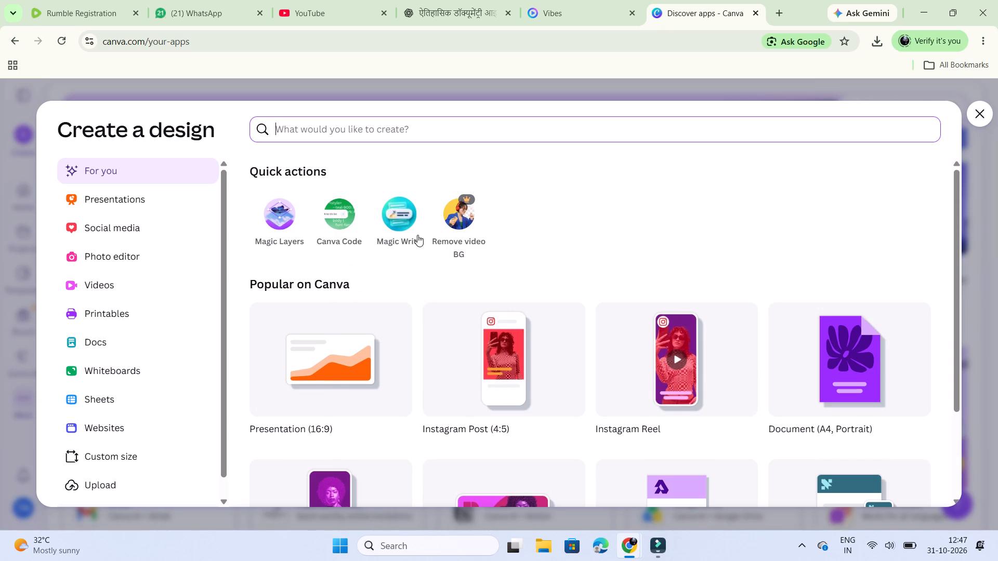
pyautogui.click(92, 288)
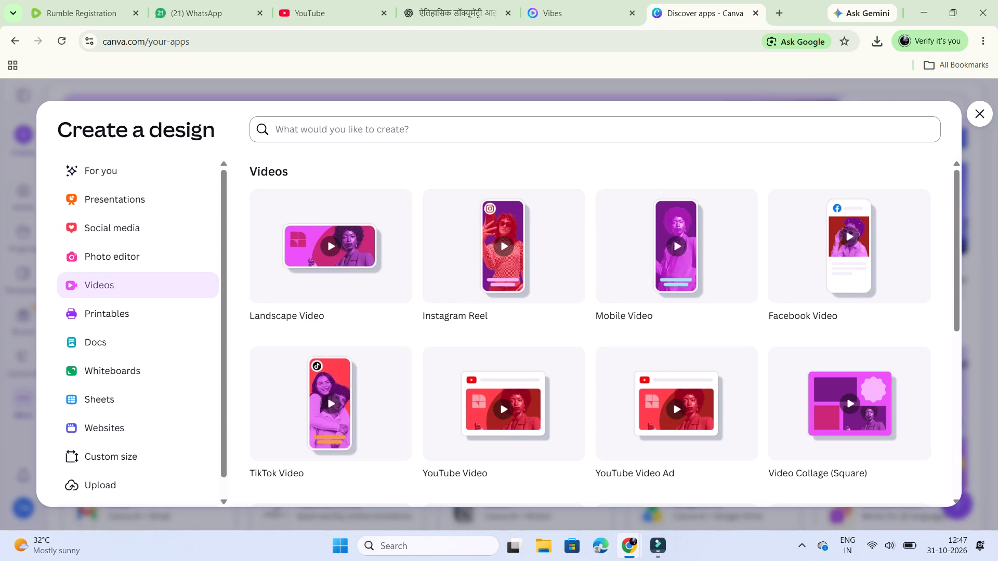
pyautogui.click(320, 245)
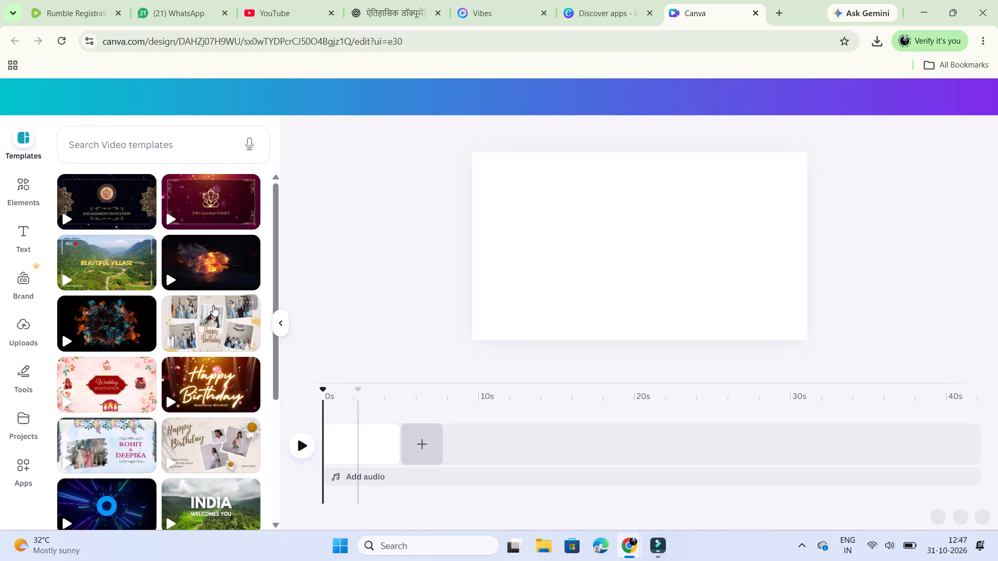
# Browse the video templates offered for the blank landscape video design.
pyautogui.scroll(-3, 153, 289)
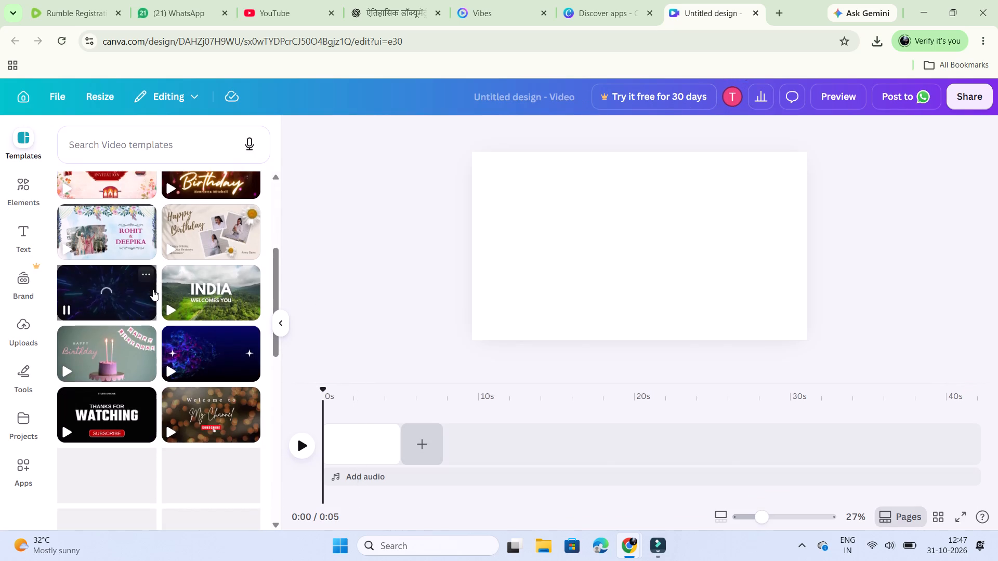
pyautogui.scroll(-3, 153, 289)
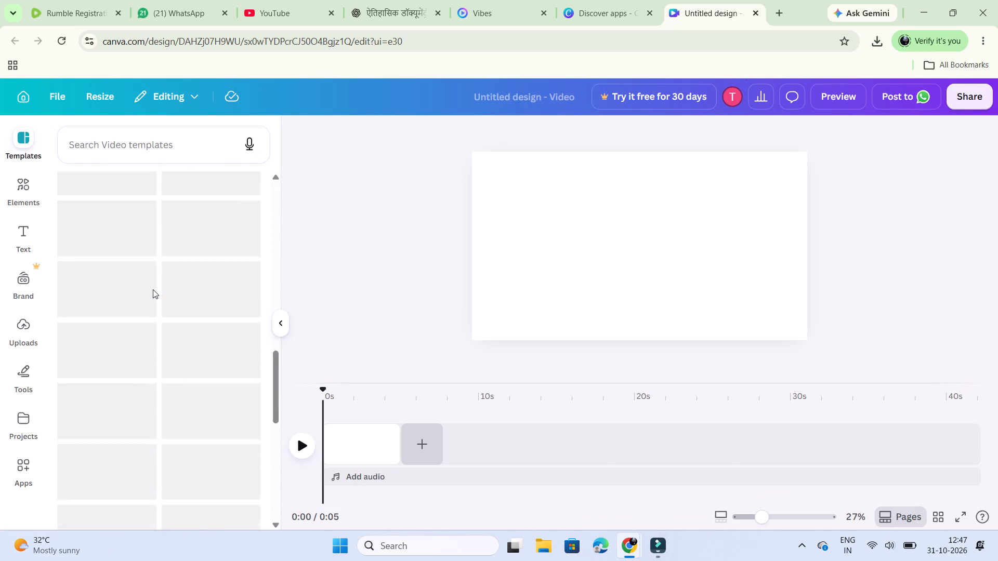
pyautogui.scroll(1, 153, 289)
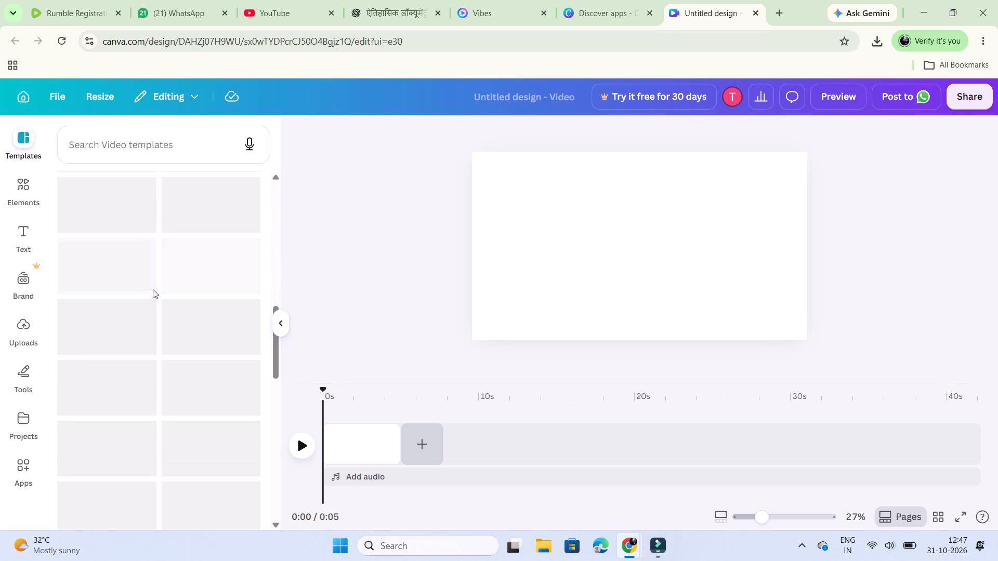
pyautogui.scroll(1, 153, 289)
pyautogui.click(16, 39)
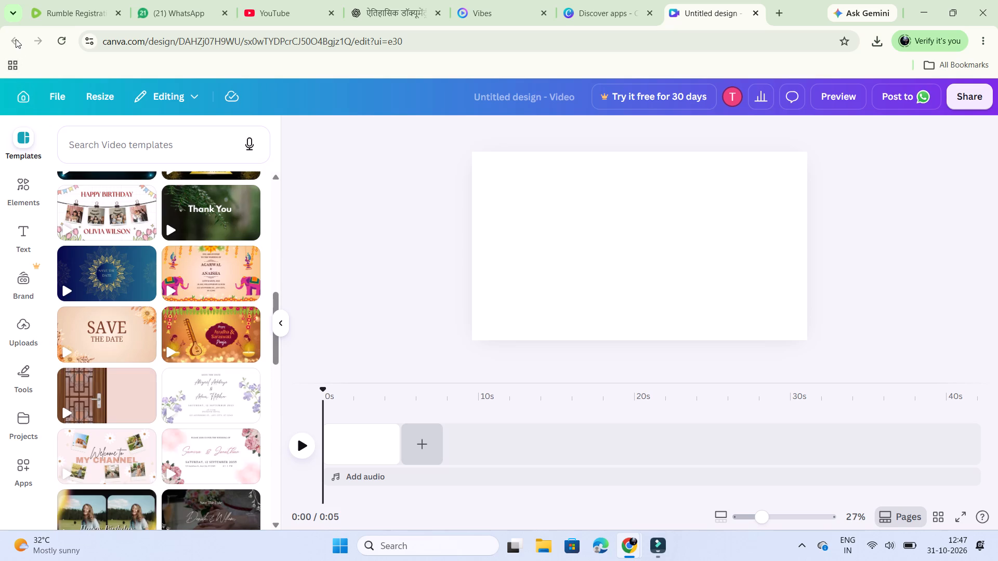
# Look over the generated clips in the Vibes project, compare with the open Canva pages, and return to Canva's video formats.
pyautogui.click(603, 16)
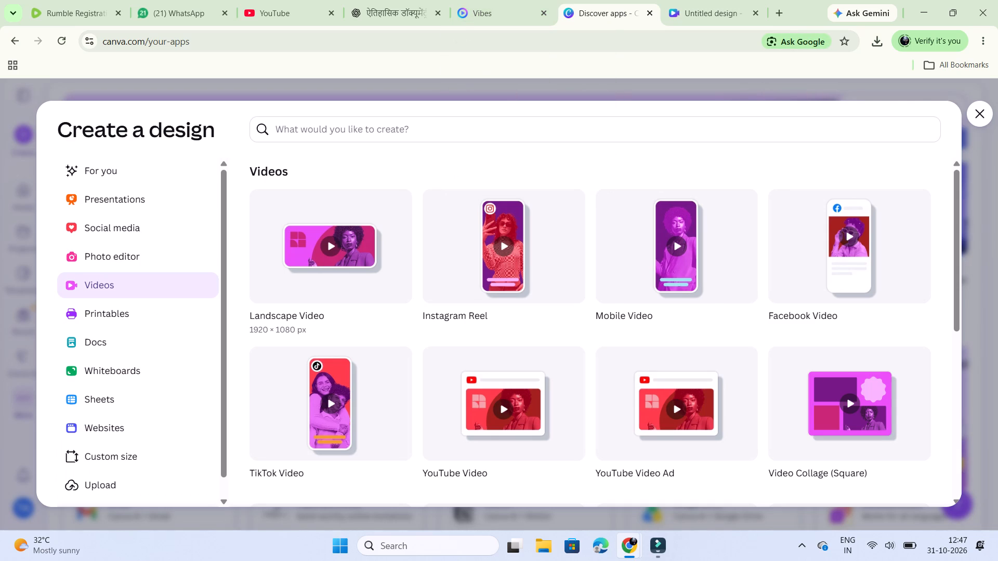
pyautogui.click(487, 8)
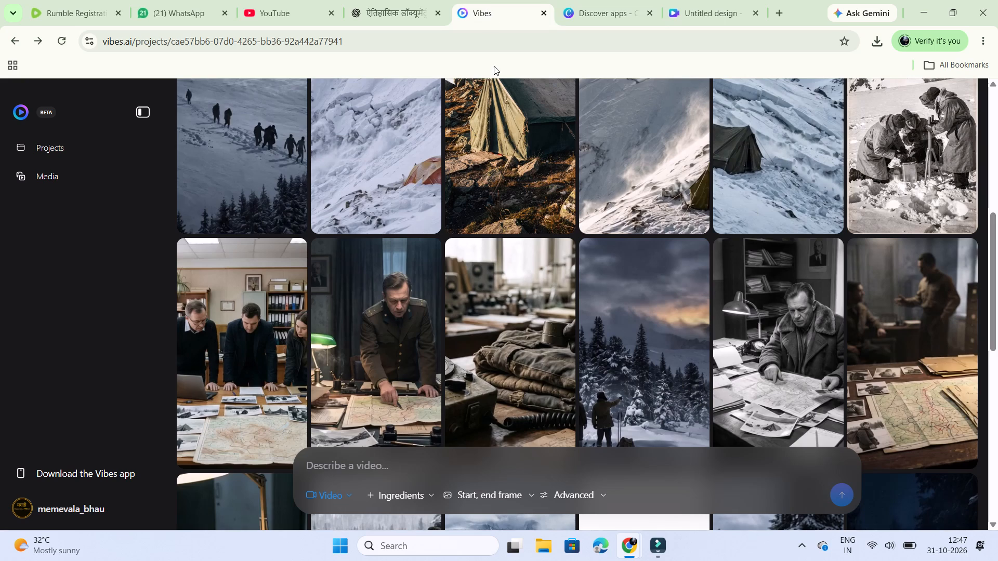
pyautogui.scroll(4, 509, 278)
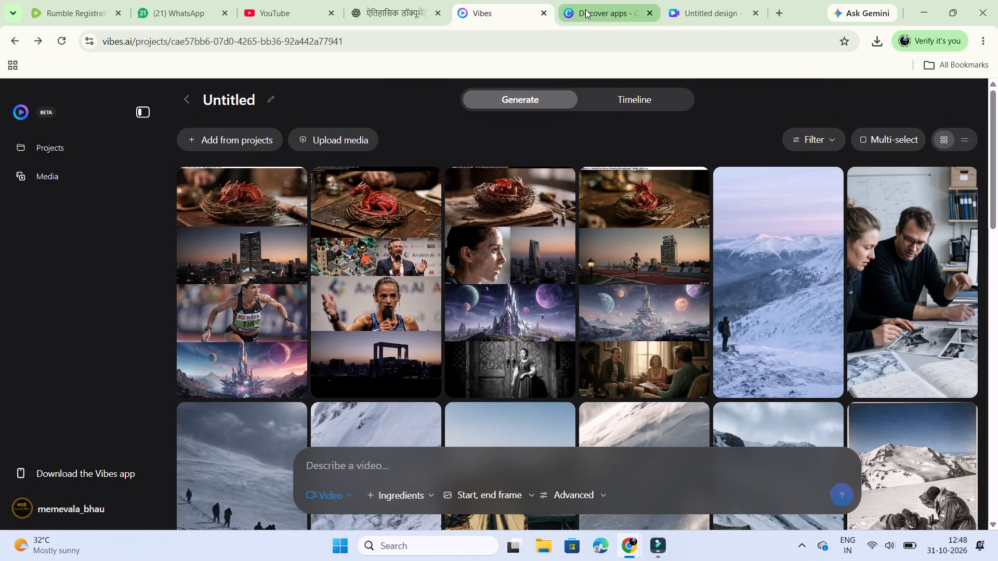
pyautogui.moveTo(585, 9); pyautogui.dragTo(606, 2)
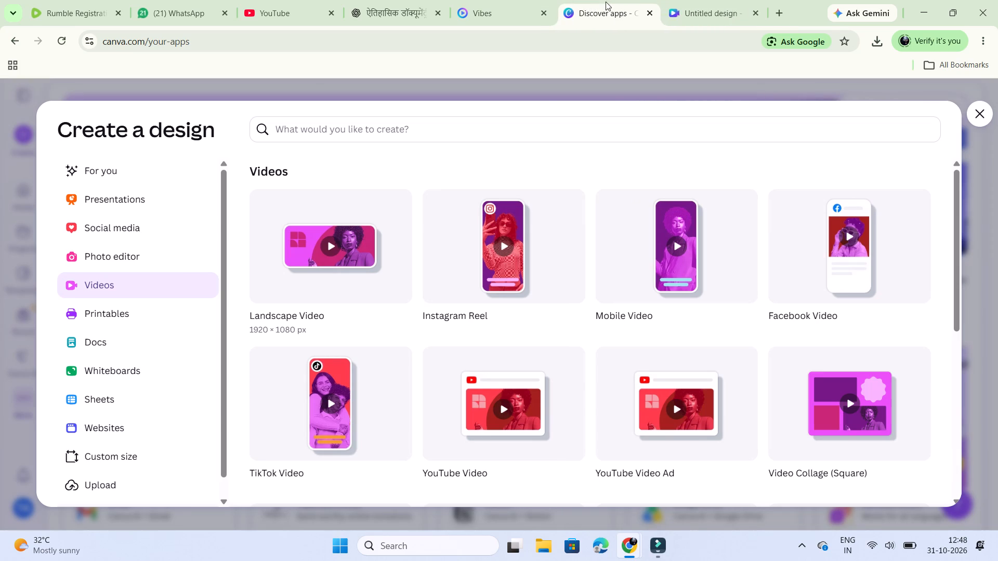
pyautogui.click(674, 8)
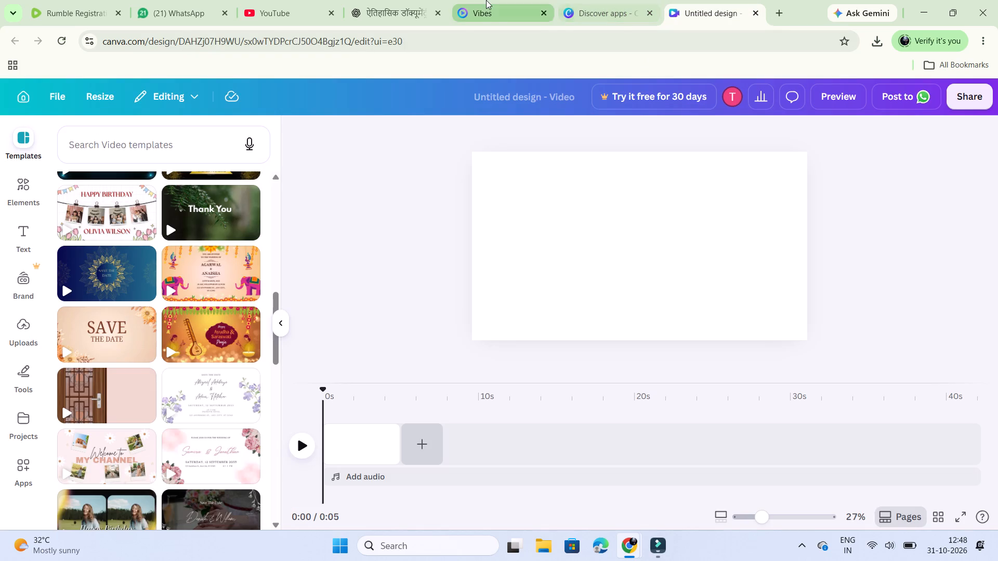
pyautogui.click(486, 0)
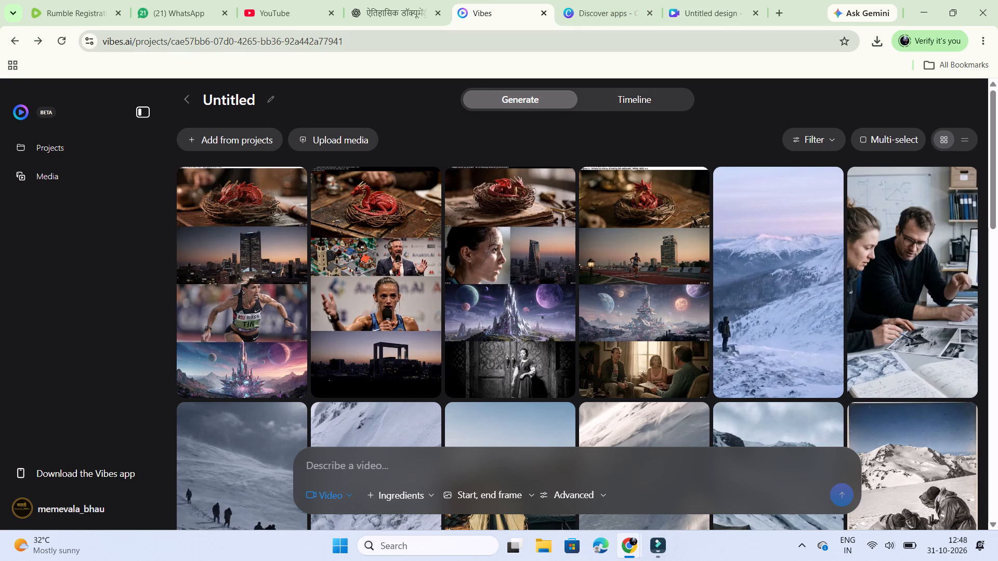
pyautogui.click(590, 19)
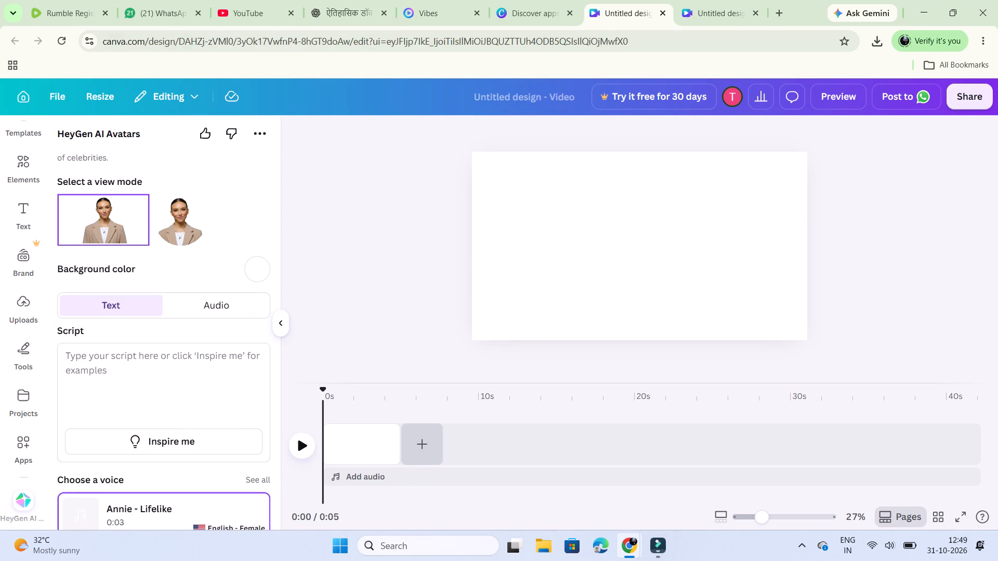
pyautogui.click(127, 360)
pyautogui.hotkey('ctrl', 'v')
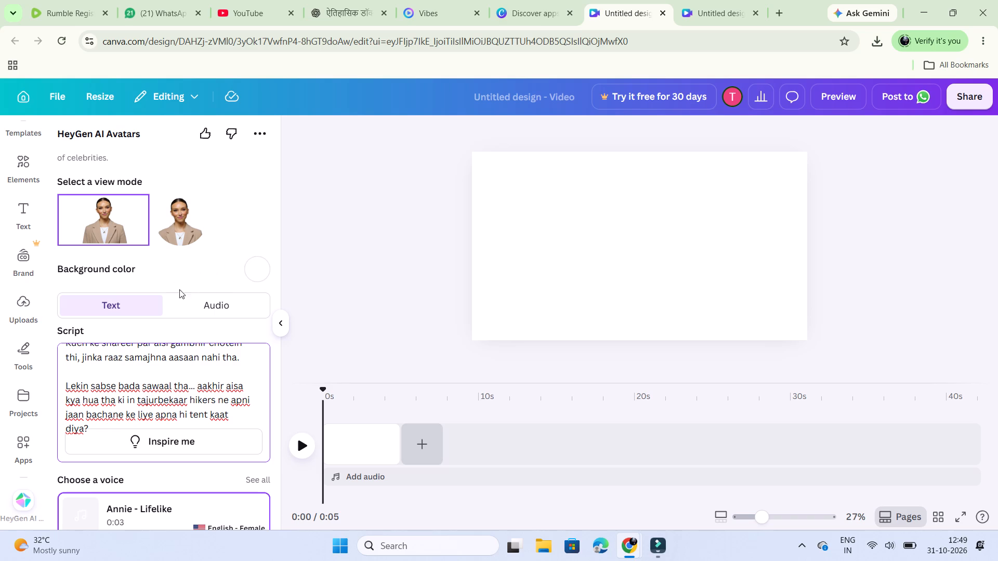
# Browse the AI avatars offered by HeyGen for a suitable presenter.
pyautogui.scroll(3, 190, 266)
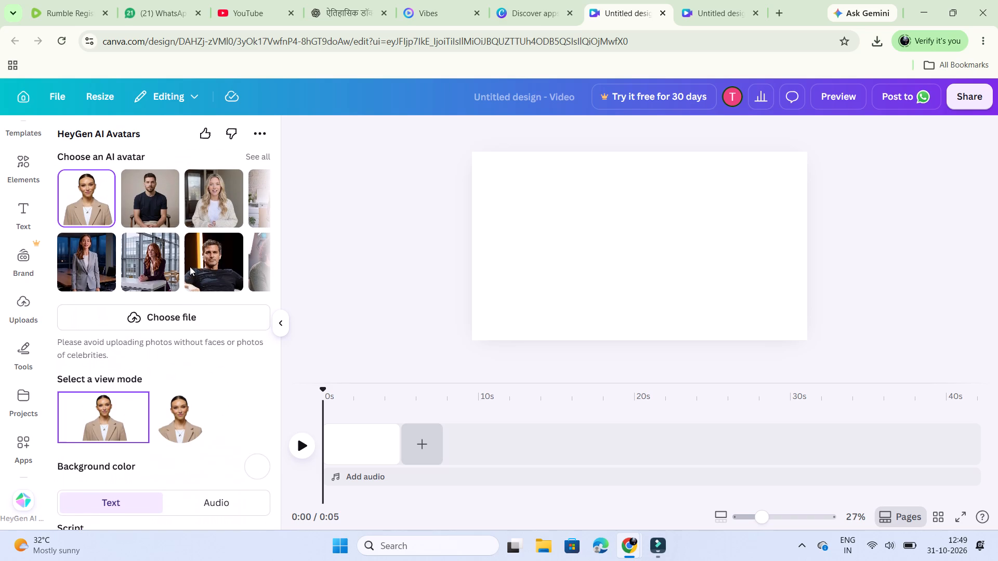
pyautogui.scroll(1, 190, 266)
pyautogui.hscroll(-5, 190, 266)
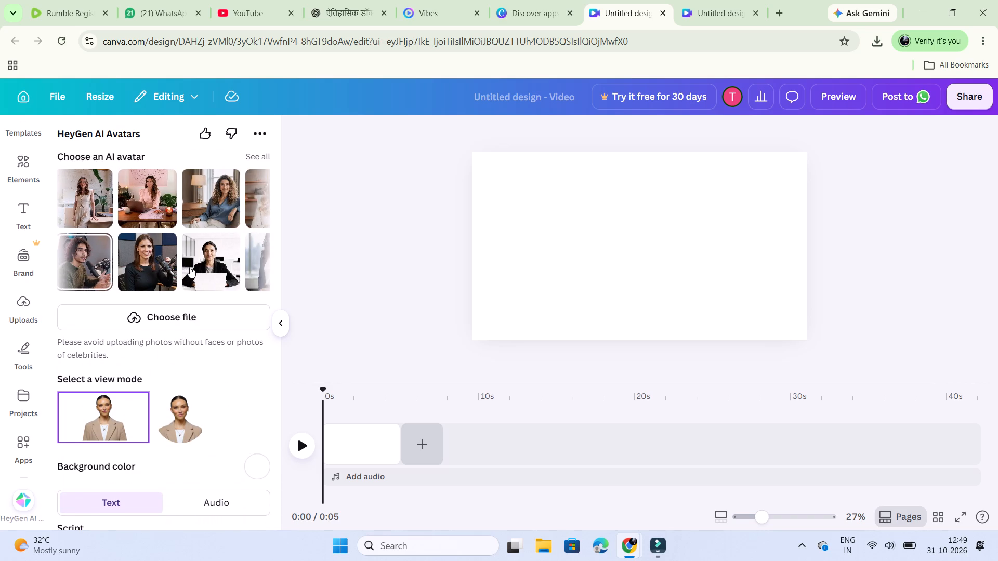
pyautogui.hscroll(-4, 190, 266)
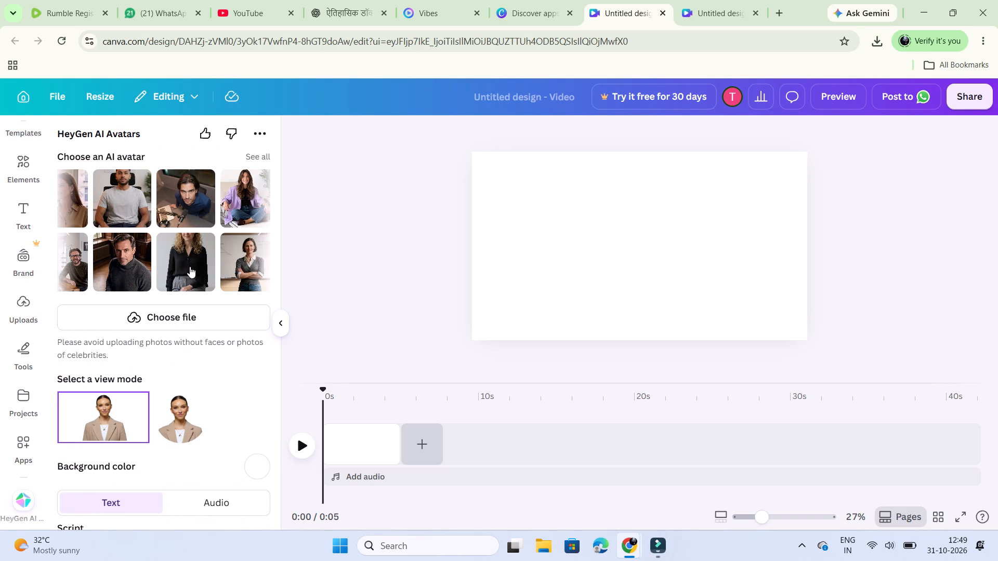
pyautogui.hscroll(-4, 190, 266)
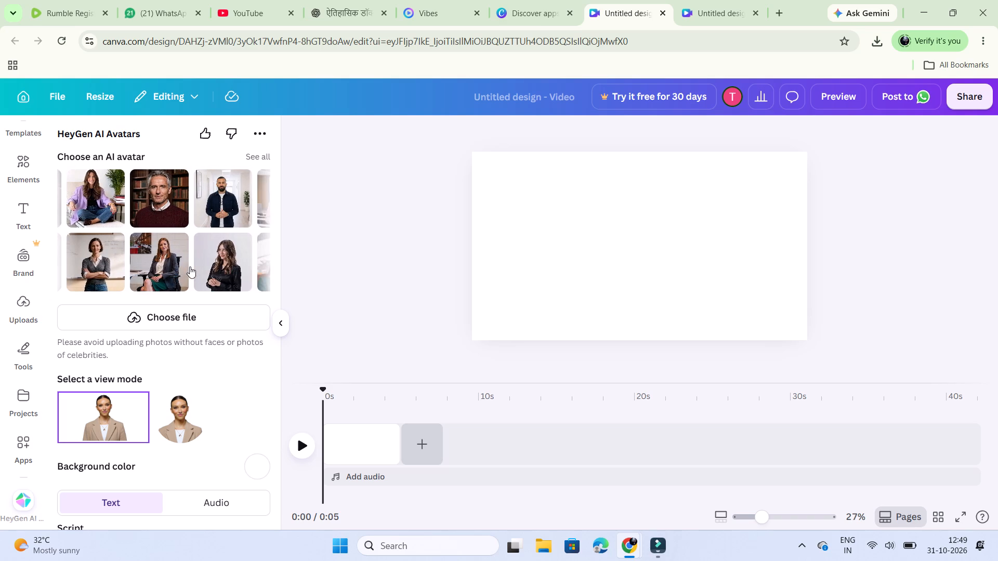
pyautogui.hscroll(-4, 190, 266)
pyautogui.hscroll(1, 190, 266)
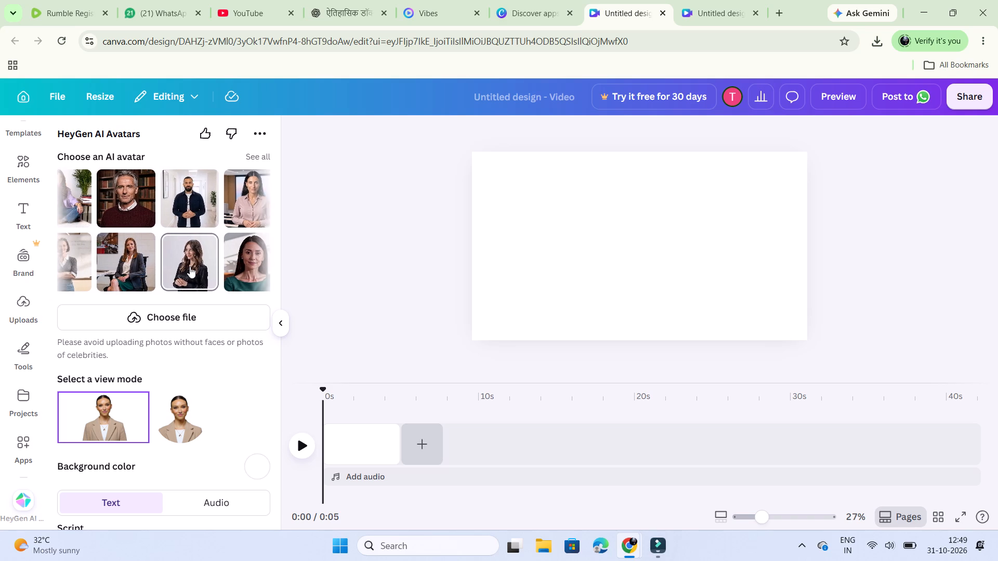
pyautogui.hscroll(9, 190, 266)
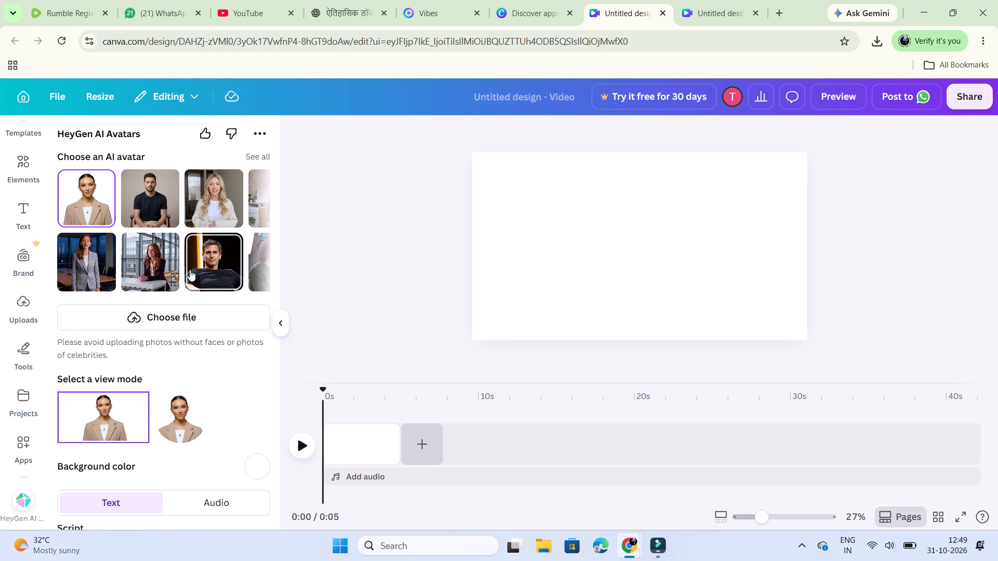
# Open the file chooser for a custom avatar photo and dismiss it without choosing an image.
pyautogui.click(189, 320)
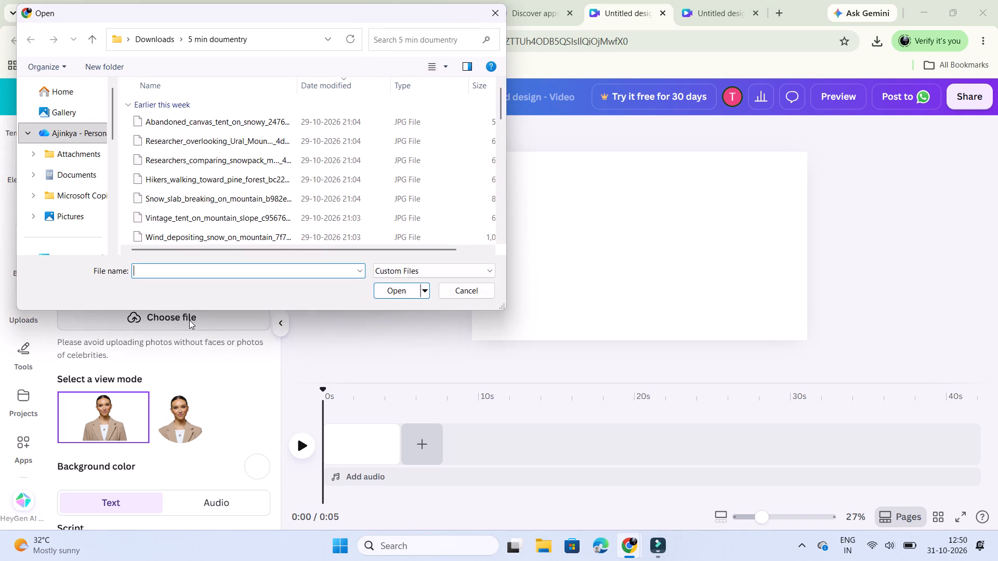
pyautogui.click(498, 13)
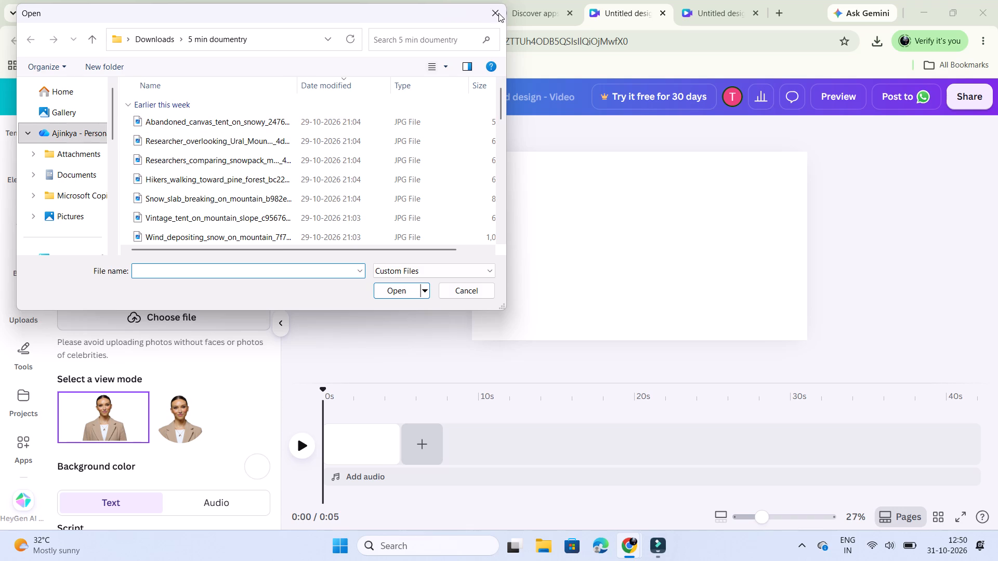
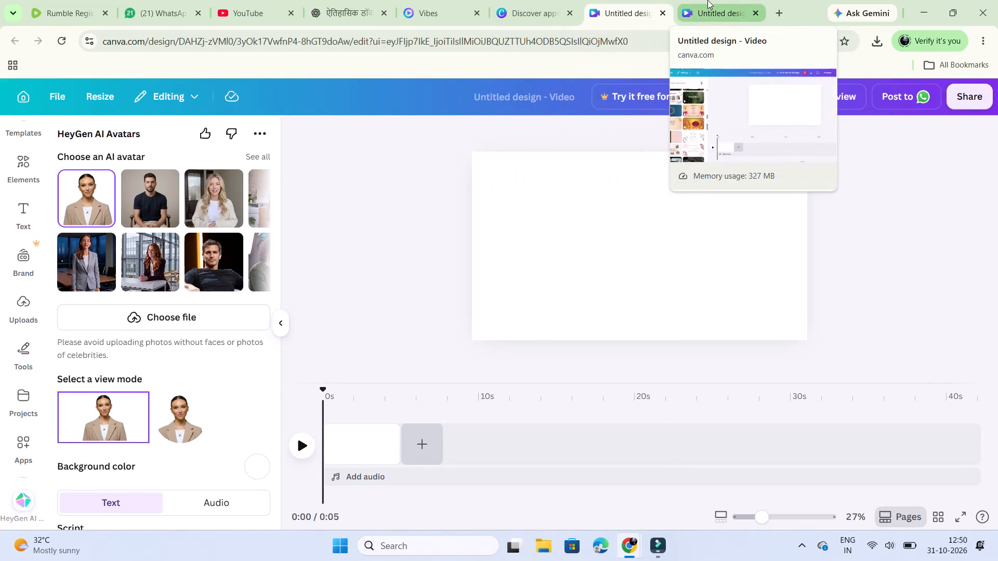
# Search Google in a new browser tab for "create suspense ai caracter".
pyautogui.click(710, 2)
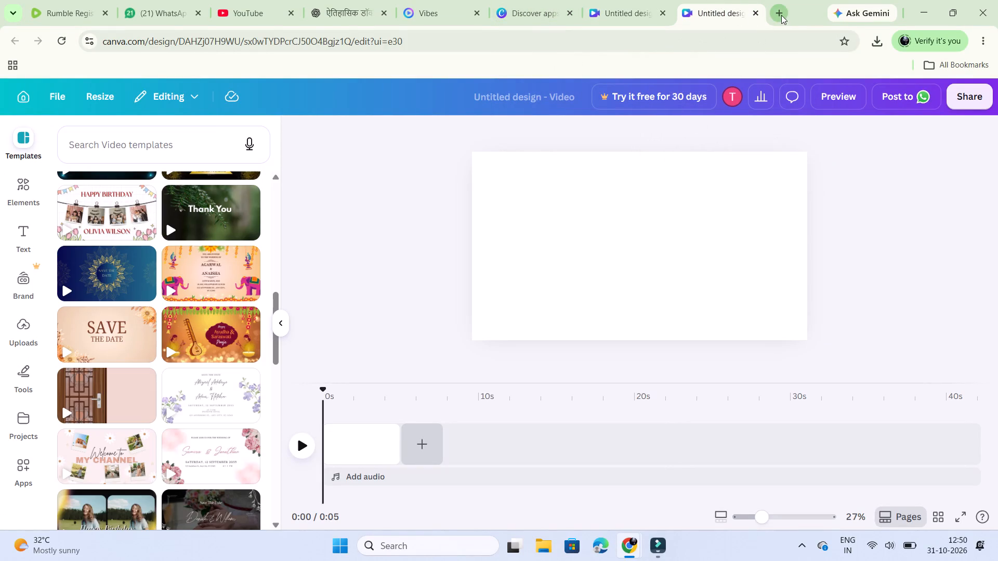
pyautogui.click(781, 15)
pyautogui.click(643, 37)
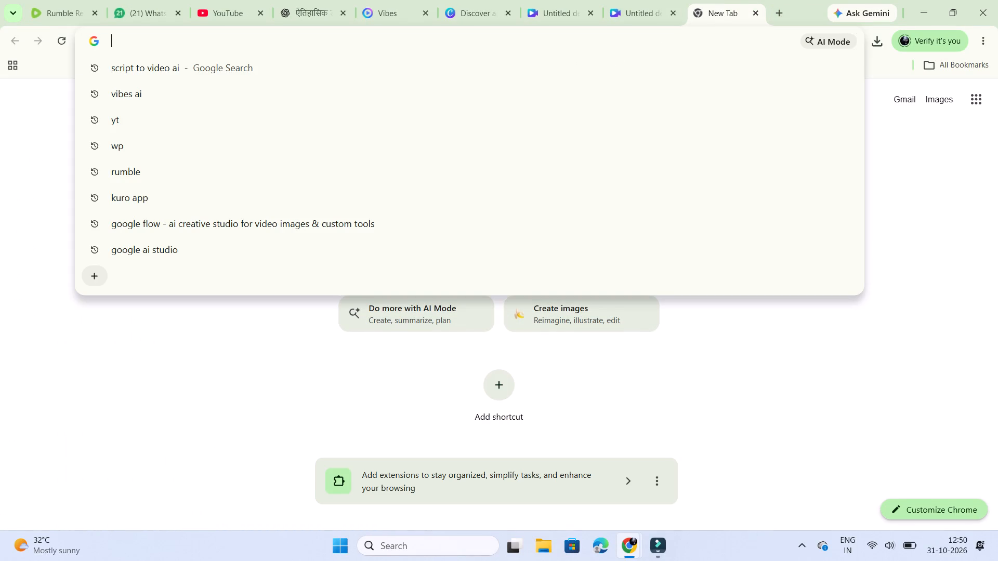
pyautogui.write('creat')
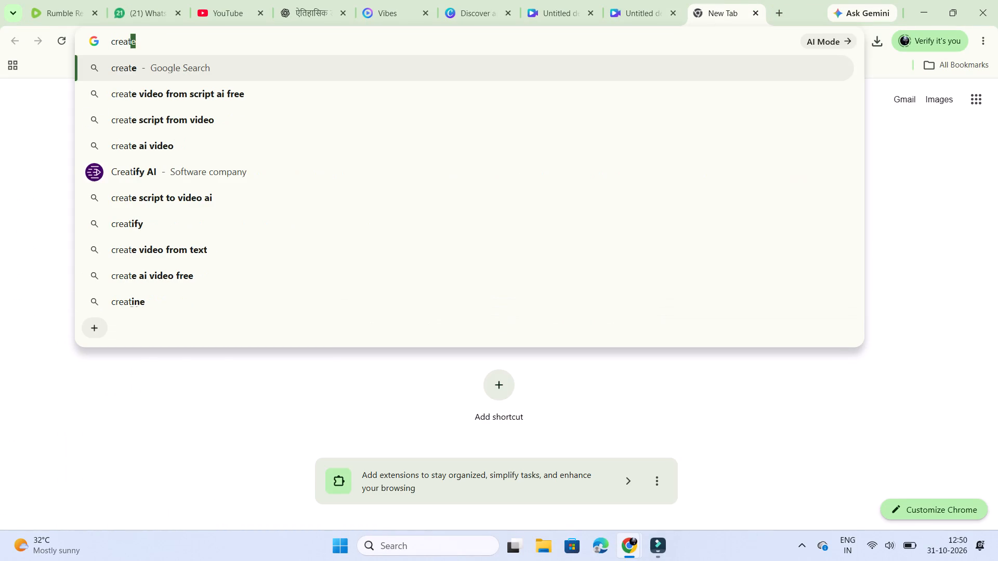
pyautogui.write('e sus')
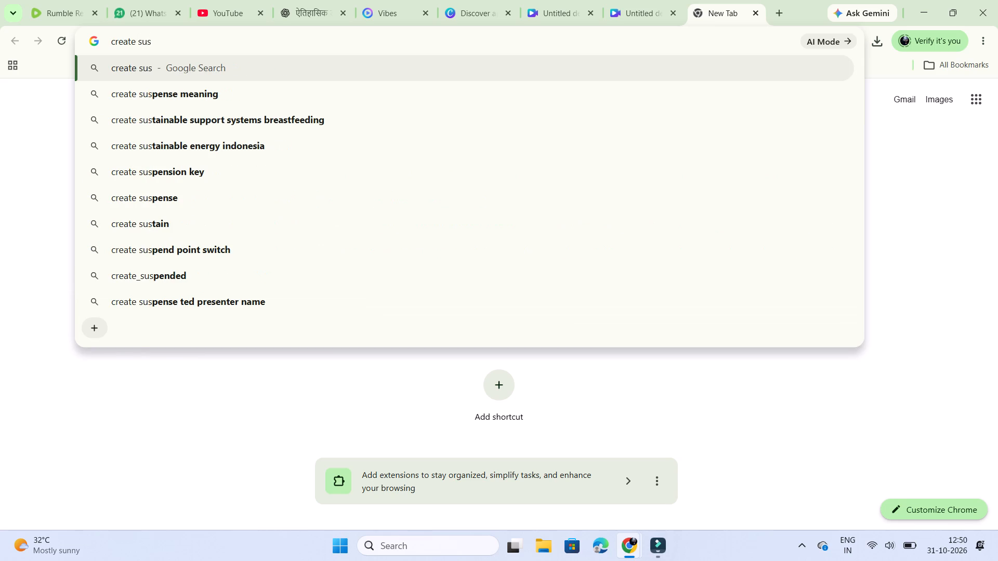
pyautogui.press('o')
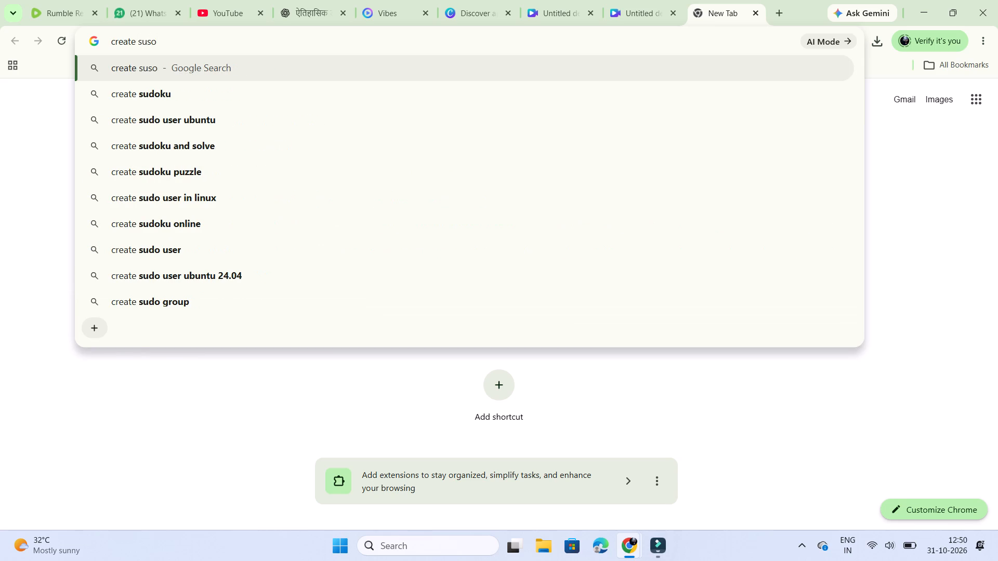
pyautogui.press('BackSpace')
pyautogui.write('pense')
pyautogui.press('space')
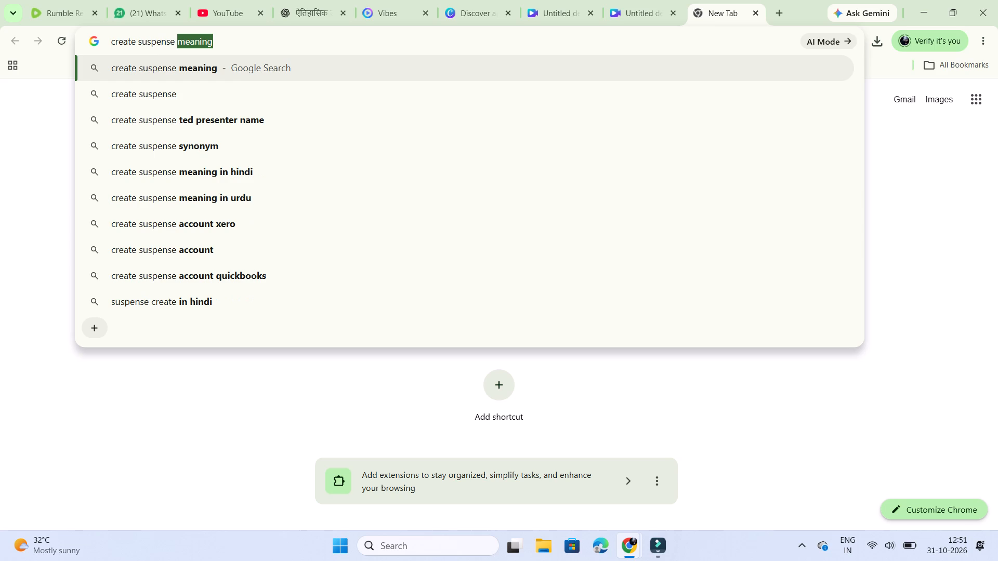
pyautogui.write('ai')
pyautogui.press('space')
pyautogui.write('cara')
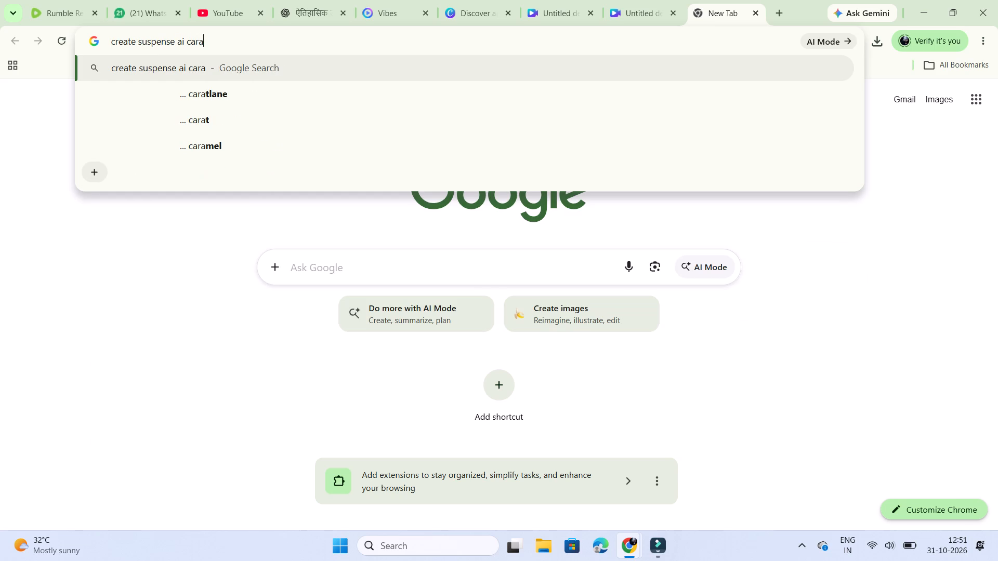
pyautogui.write('cter')
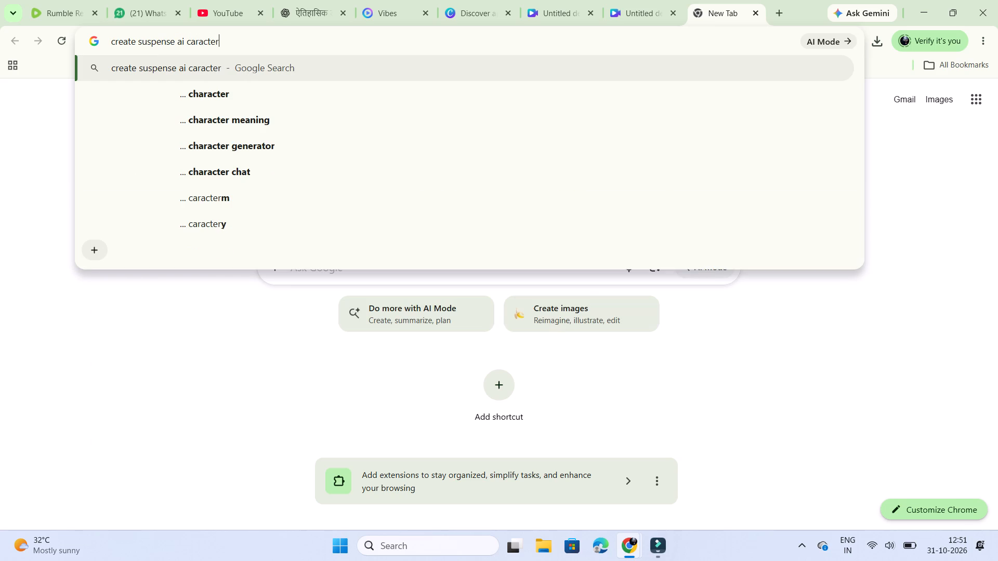
pyautogui.press('Return')
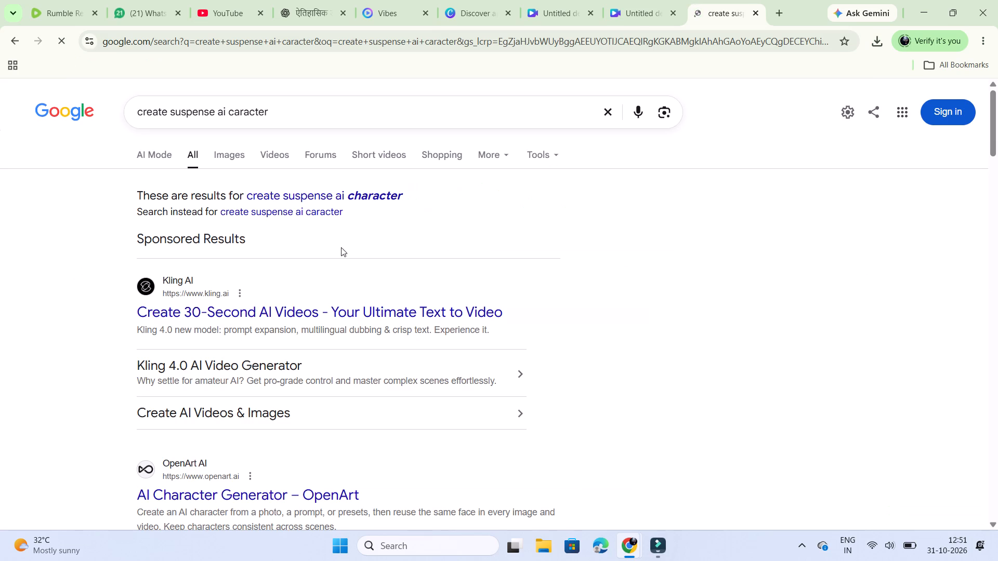
# Look through the search results for a suitable AI suspense character or video generator.
pyautogui.scroll(1, 251, 291)
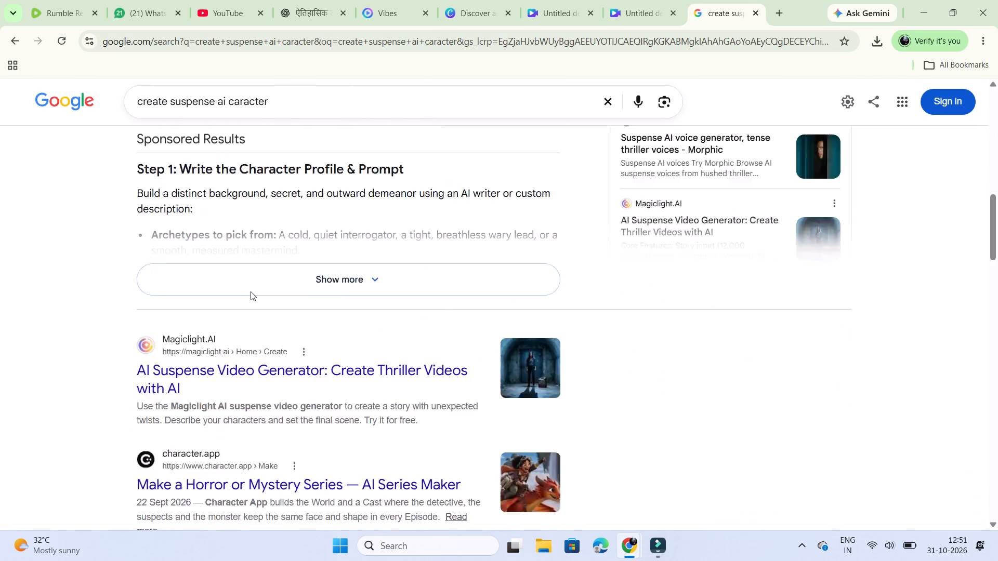
pyautogui.scroll(3, 251, 291)
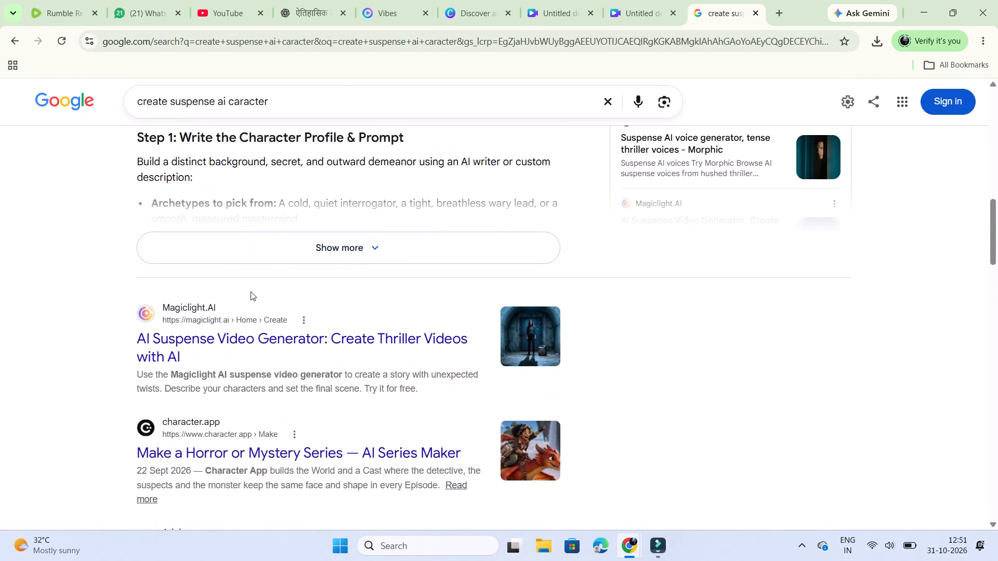
pyautogui.scroll(1, 251, 291)
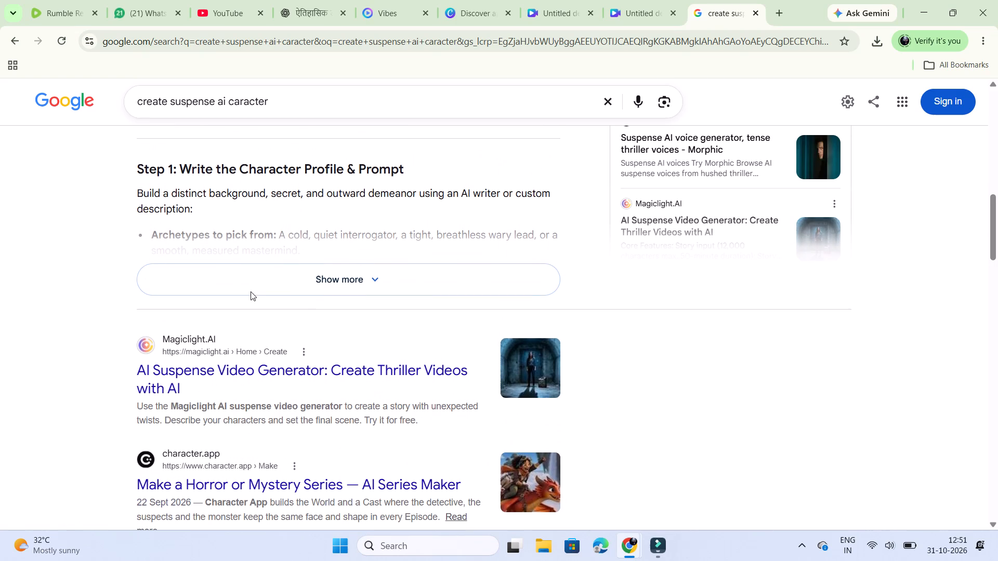
pyautogui.scroll(1, 251, 291)
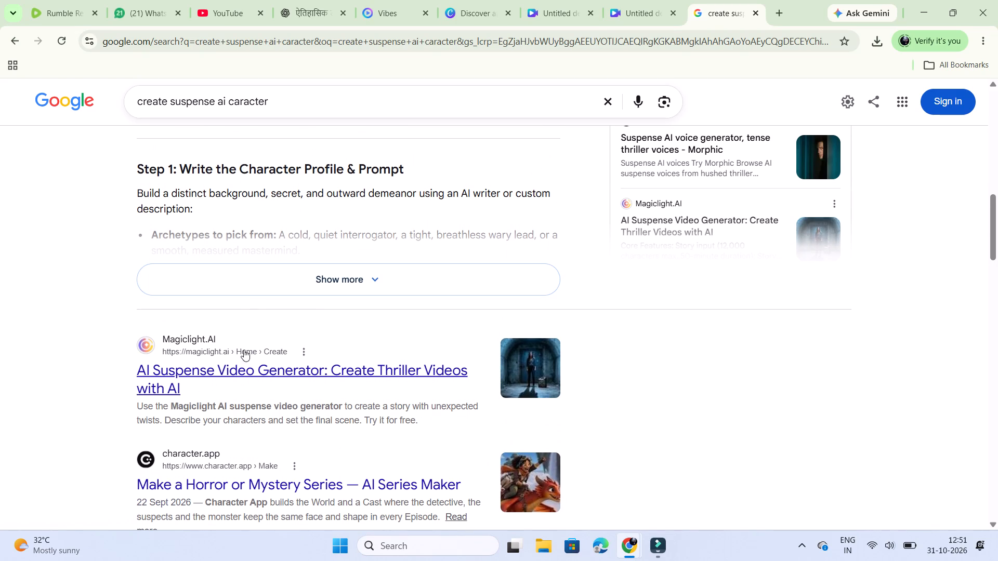
pyautogui.hscroll(1, 267, 329)
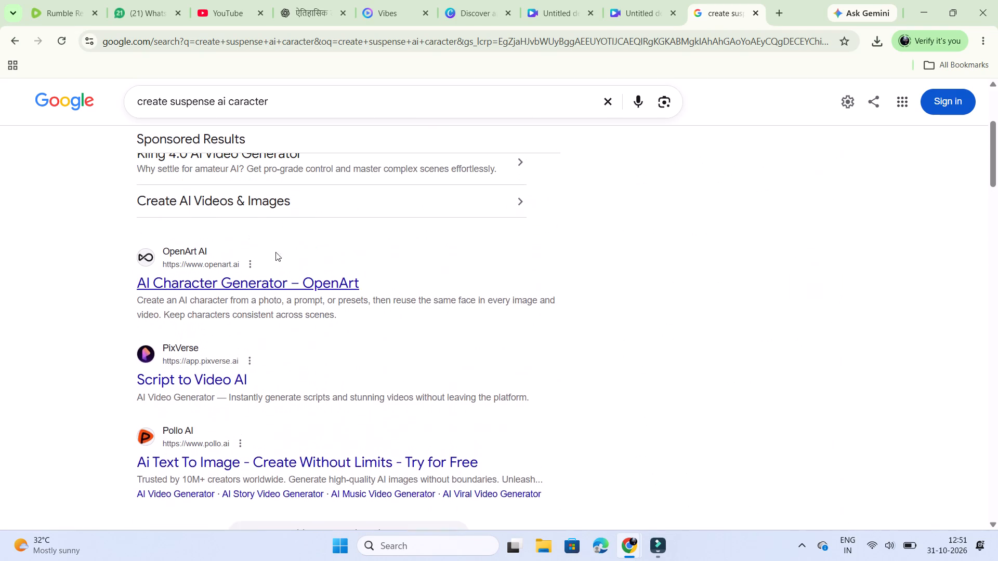
# Shorten the Google query to "suspense ai caracter" and show its image results.
pyautogui.click(288, 100)
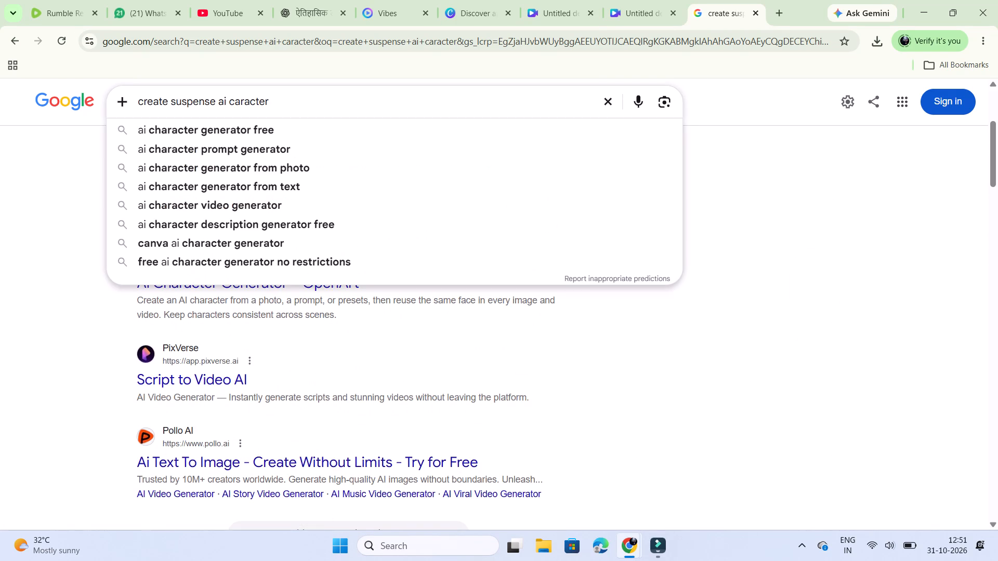
pyautogui.click(171, 101)
pyautogui.press('BackSpace')
pyautogui.press('BackSpace')
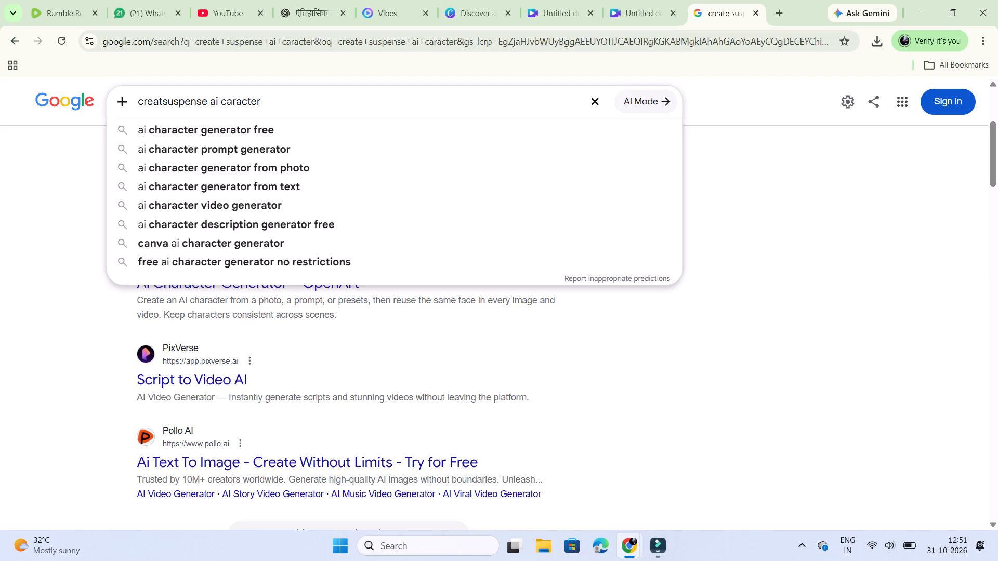
pyautogui.press('BackSpace')
pyautogui.press('BackSpace')
pyautogui.press('BackSpace')
pyautogui.press('BackSpace')
pyautogui.press('BackSpace')
pyautogui.press('BackSpace')
pyautogui.press('Return')
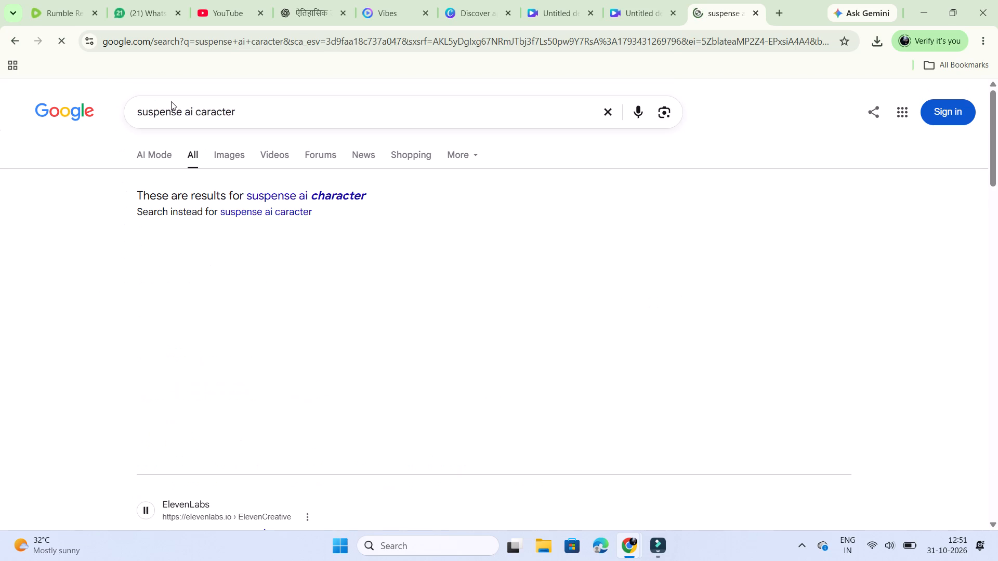
pyautogui.click(221, 158)
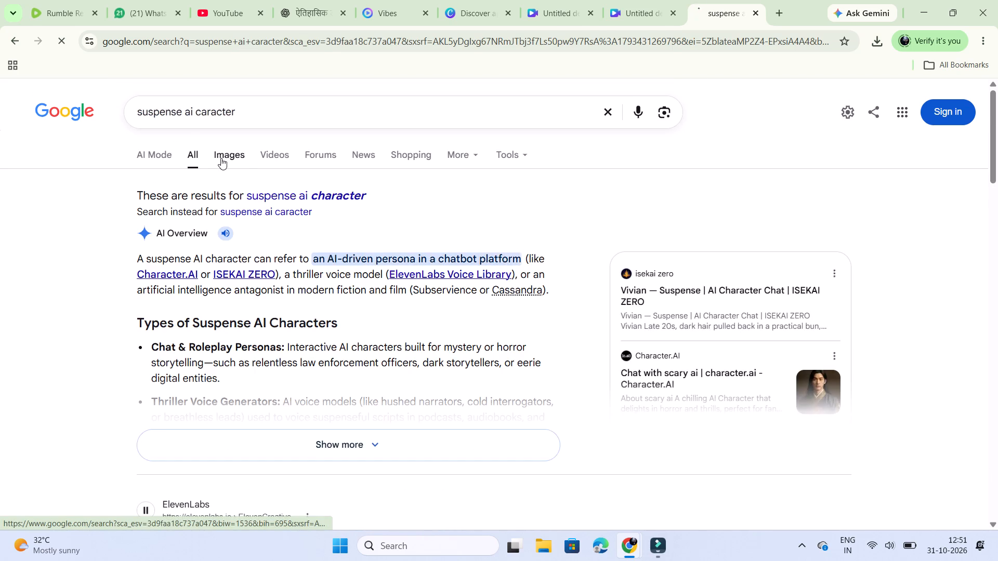
# Find the Easy-Peasy.AI picture of the grey-bearded man in a leather armchair and save it to the Desktop folder.
pyautogui.scroll(-3, 332, 275)
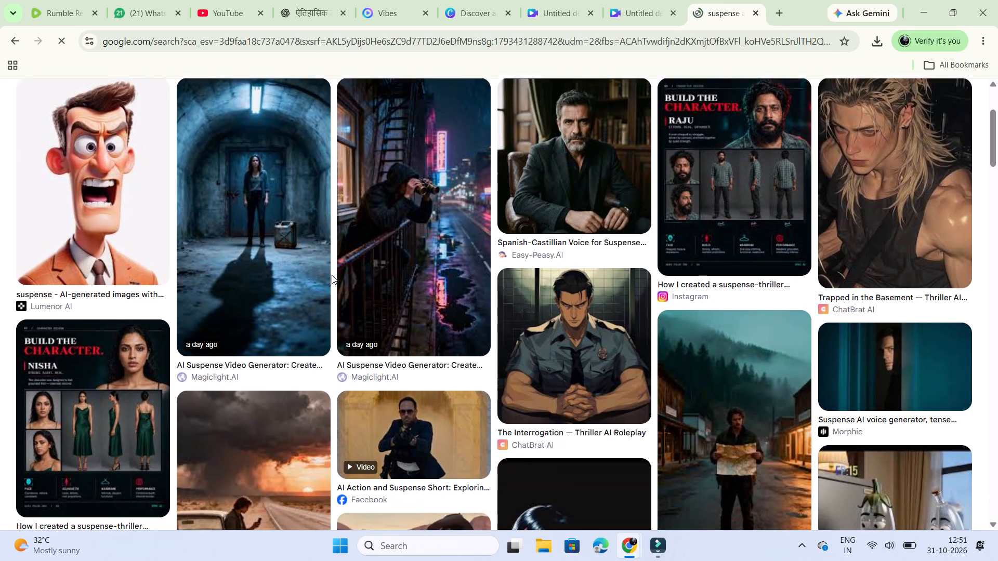
pyautogui.scroll(-1, 332, 275)
pyautogui.scroll(1, 332, 275)
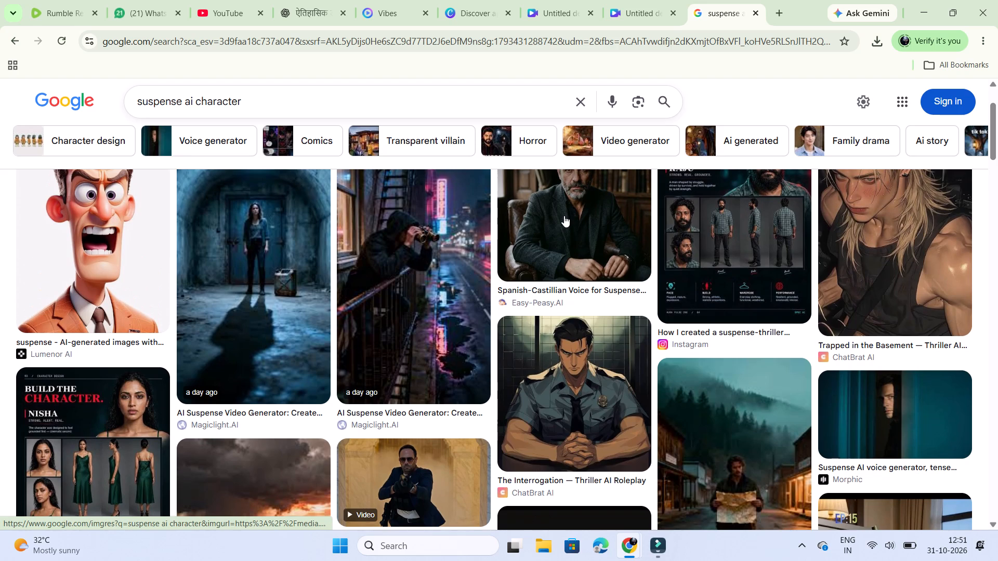
pyautogui.click(564, 216)
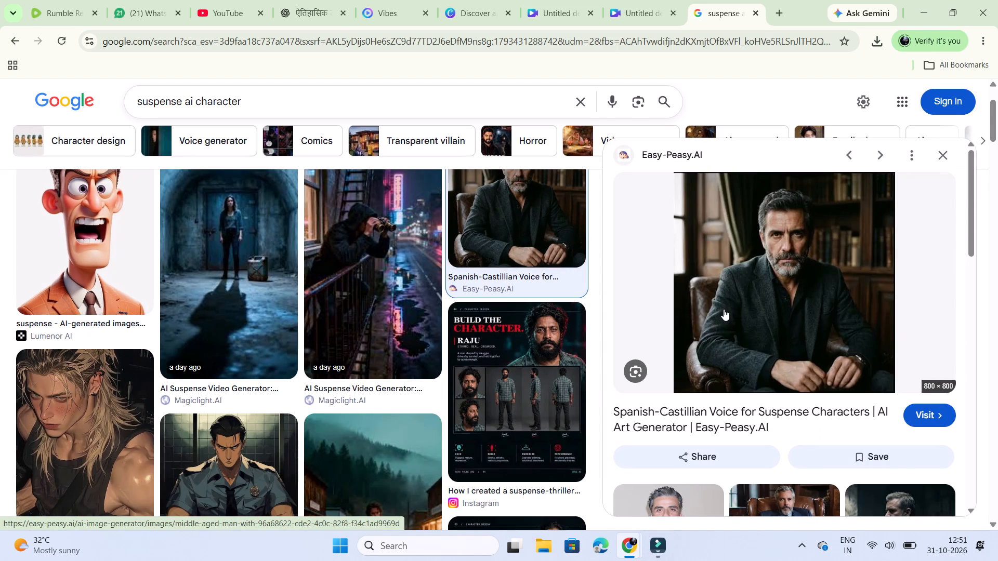
pyautogui.rightClick(751, 308)
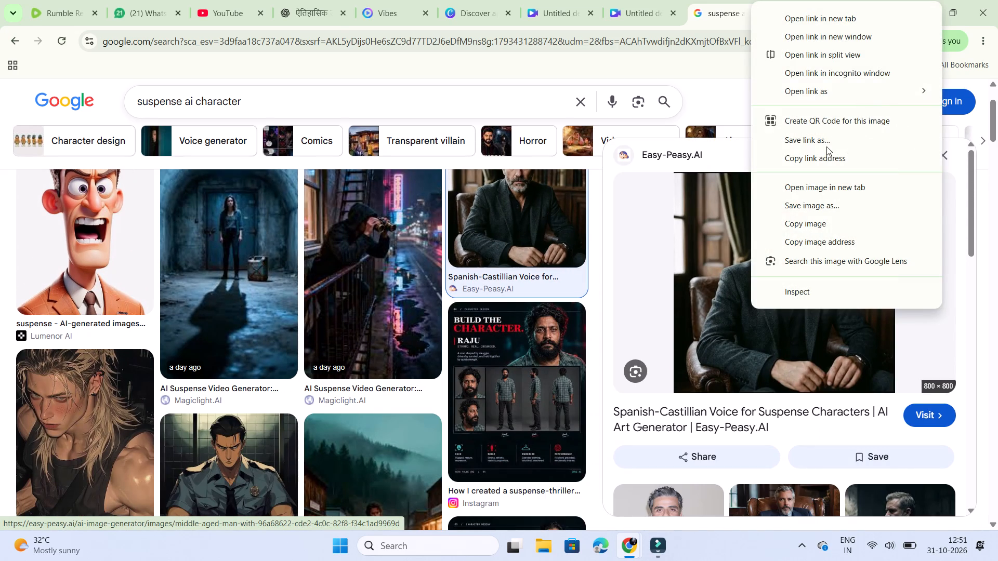
pyautogui.click(806, 207)
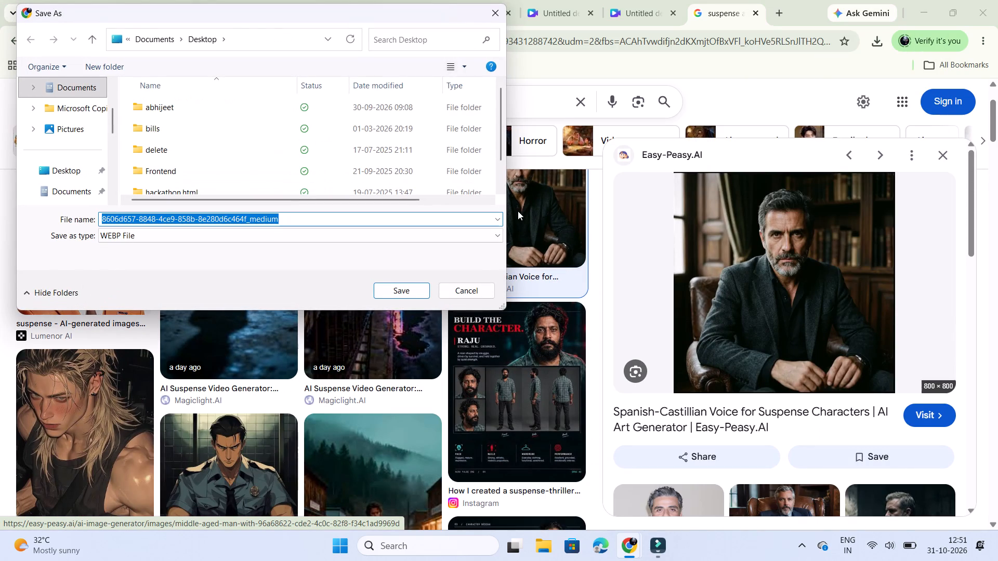
pyautogui.click(404, 288)
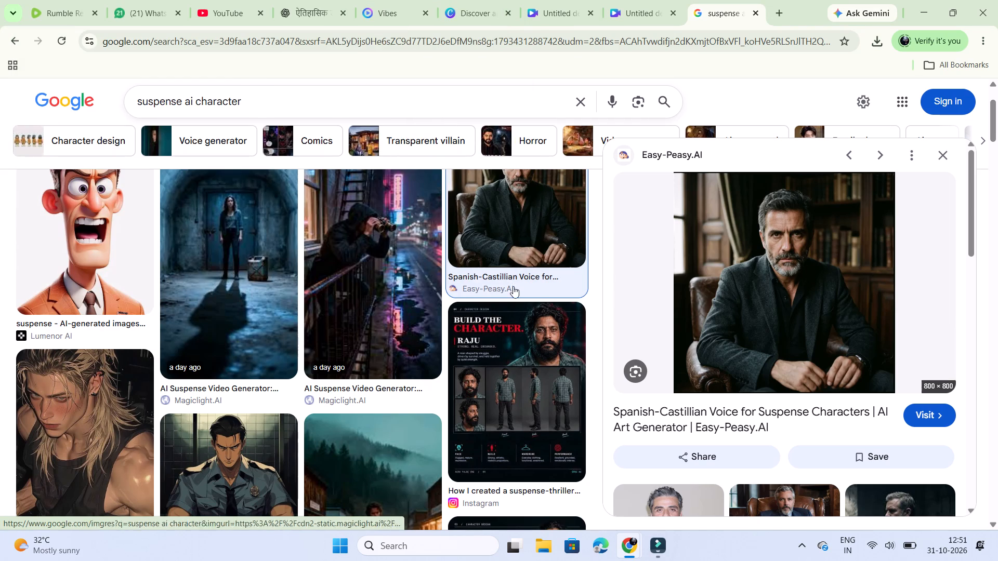
# Close the Vibes project page.
pyautogui.click(395, 8)
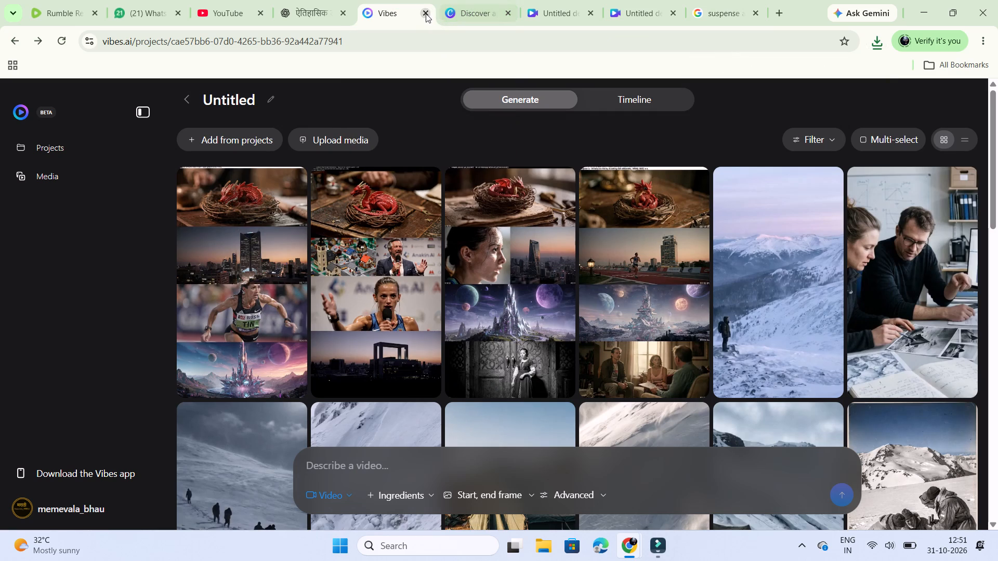
pyautogui.click(426, 14)
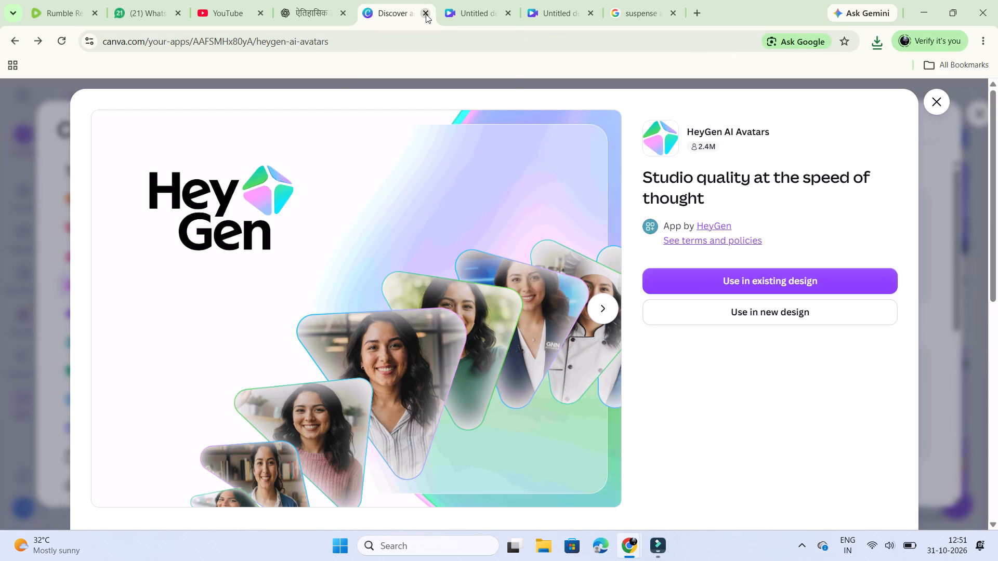
# Switch to the open Canva tabs and bring up the blank untitled video design.
pyautogui.click(466, 9)
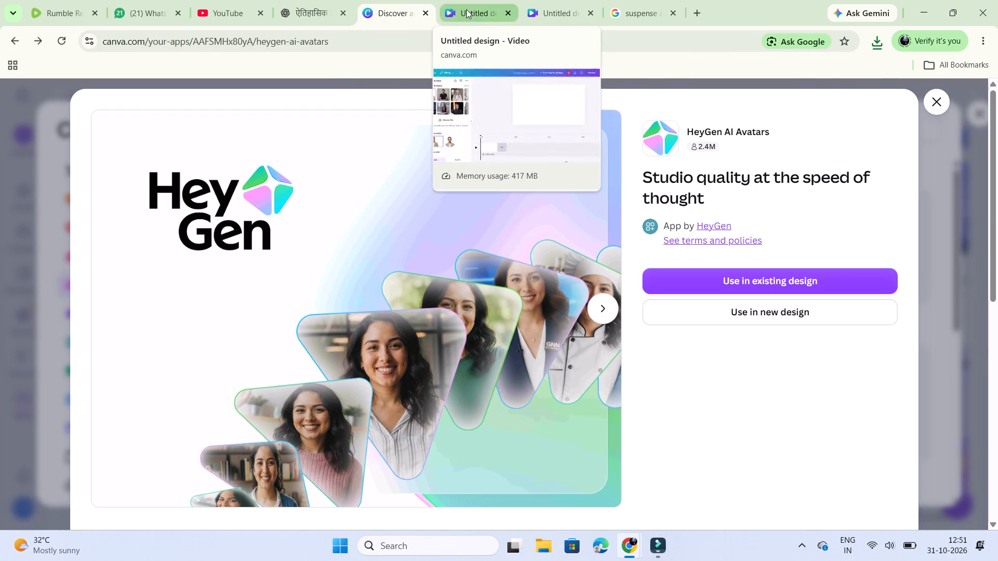
pyautogui.click(544, 10)
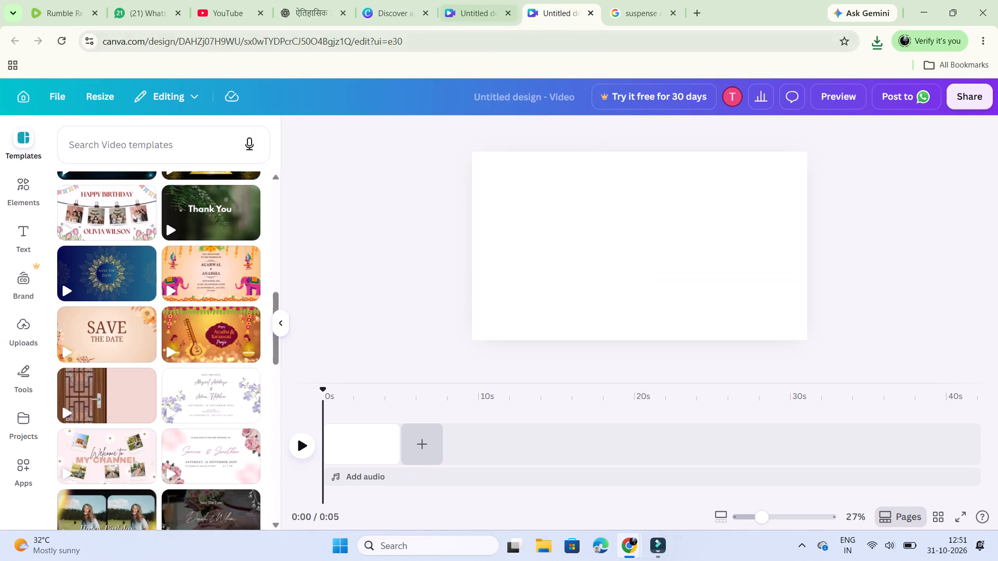
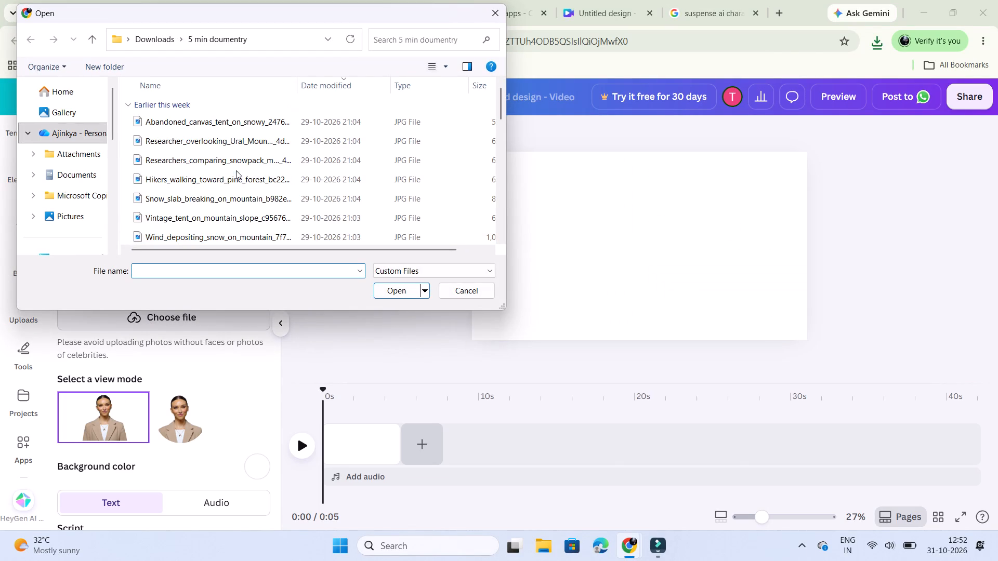
# Look through the Downloads folder for the downloaded character image to upload as the HeyGen avatar, then close the file chooser.
pyautogui.scroll(-1, 69, 182)
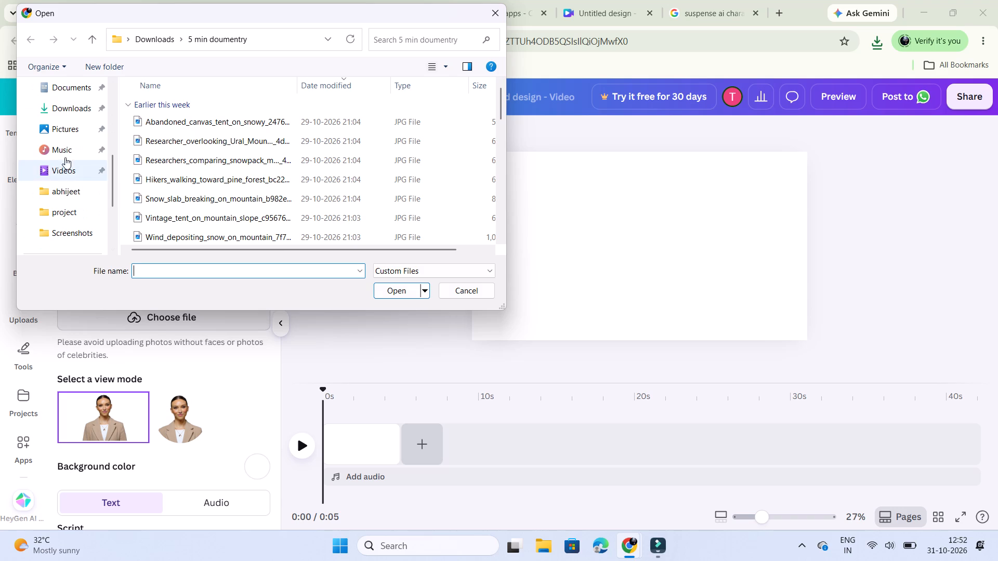
pyautogui.scroll(1, 62, 133)
pyautogui.scroll(-1, 70, 222)
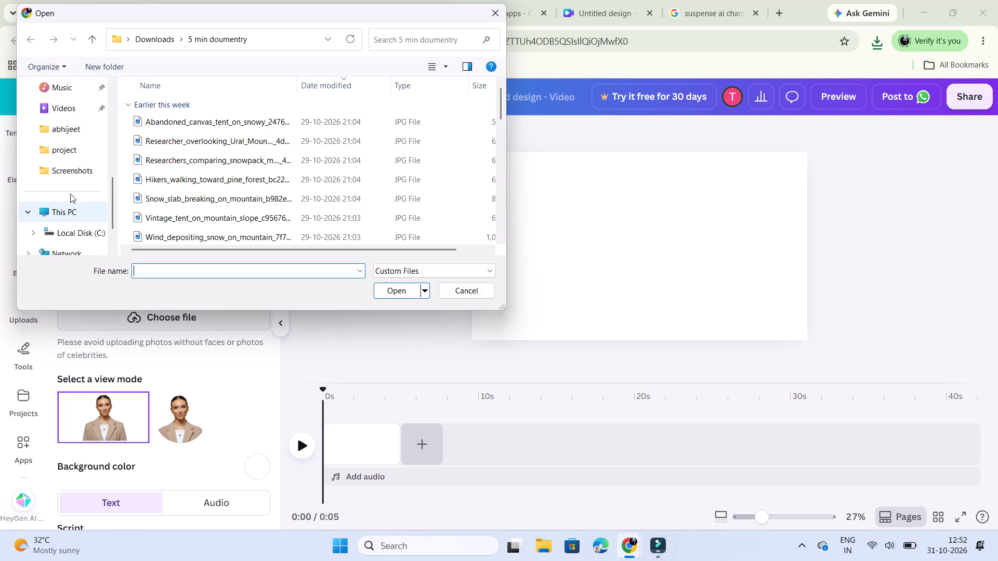
pyautogui.scroll(1, 71, 159)
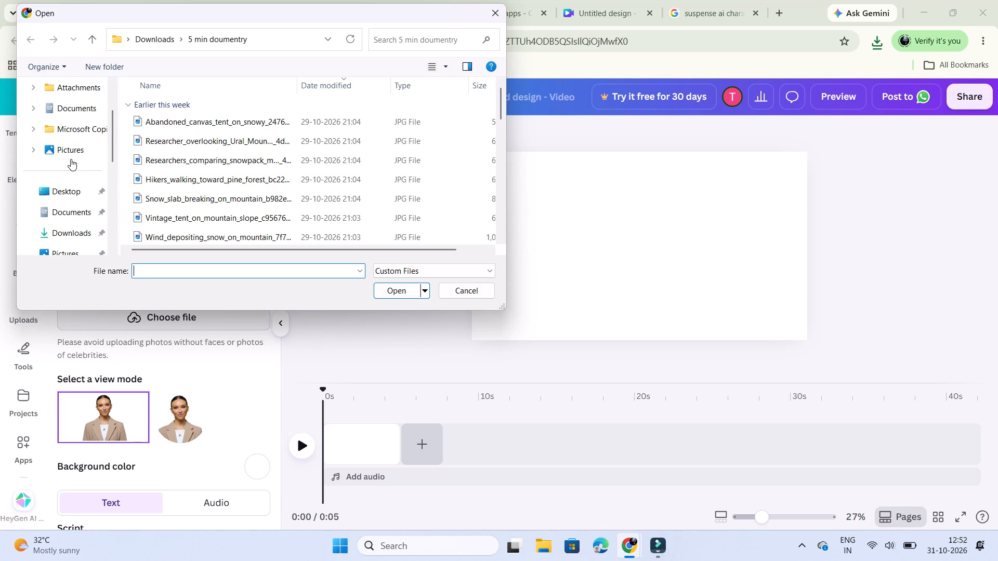
pyautogui.scroll(2, 71, 159)
pyautogui.scroll(-1, 63, 192)
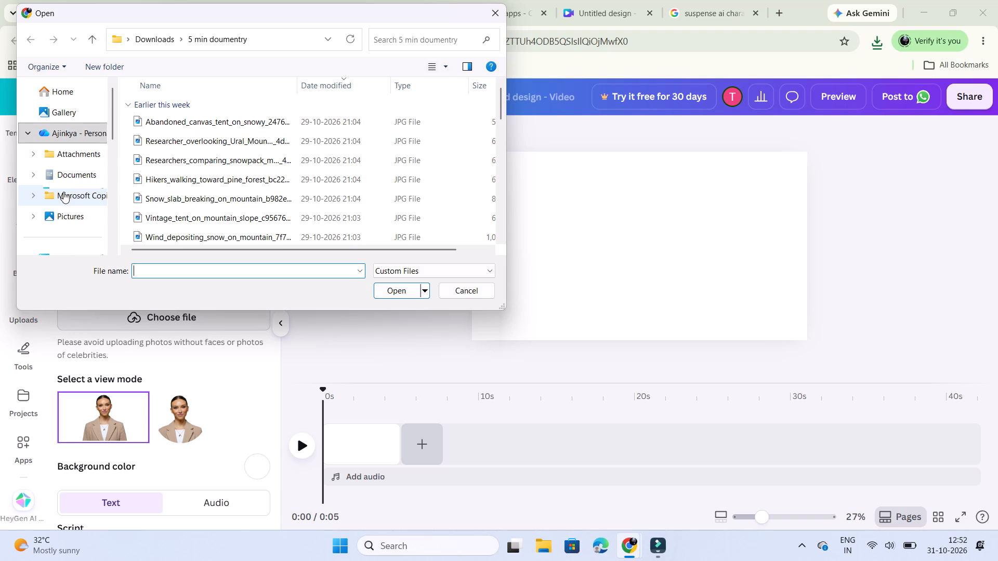
pyautogui.click(65, 230)
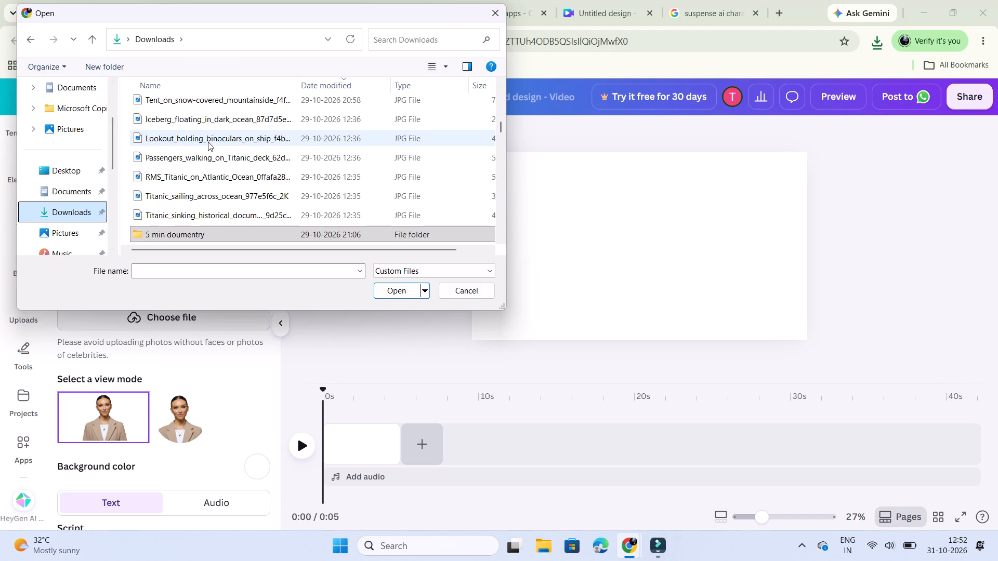
pyautogui.scroll(10, 189, 184)
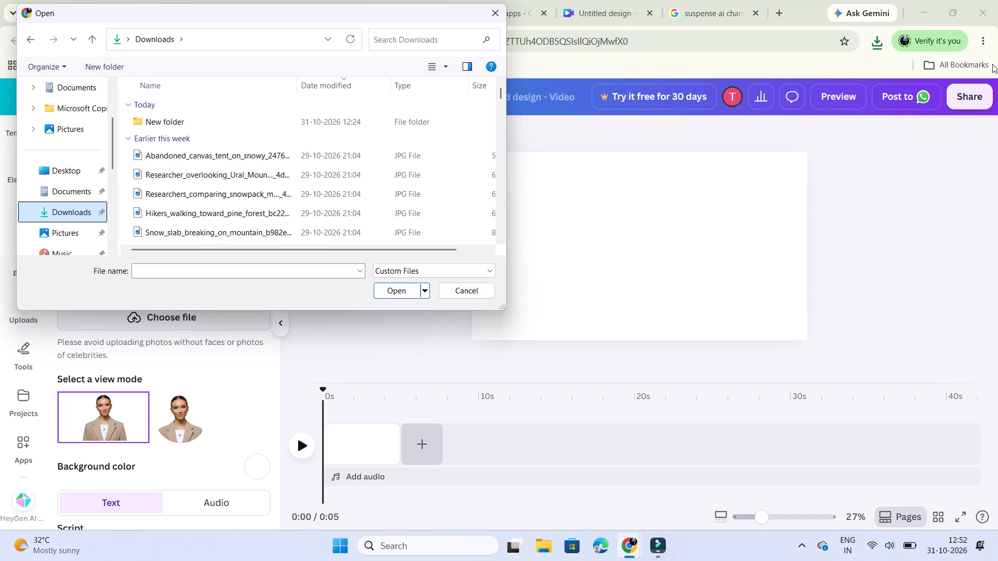
pyautogui.click(982, 43)
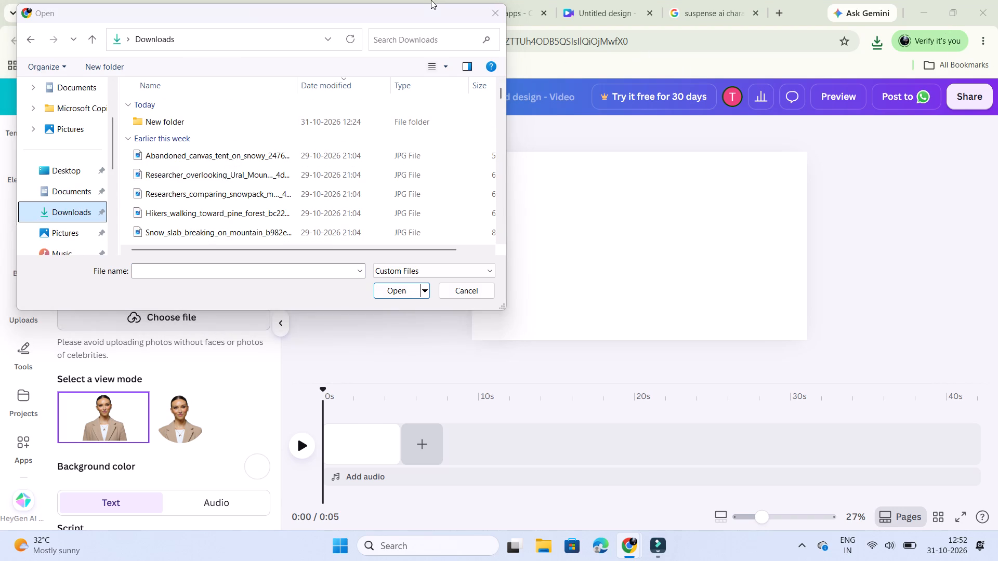
pyautogui.click(495, 16)
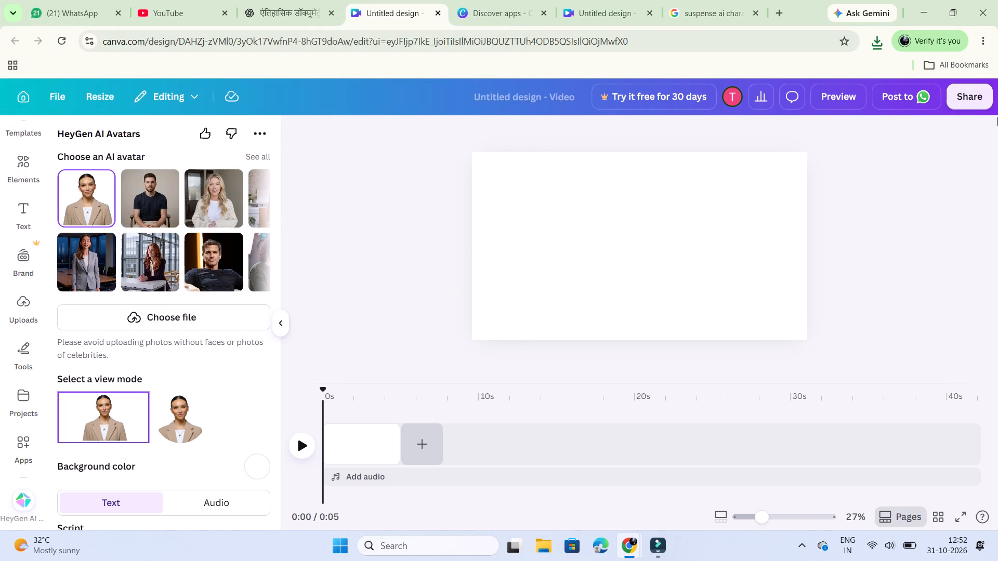
# Open the most recent .webp download from the browser's download history, setting Photos as the app always used for .webp files.
pyautogui.click(984, 43)
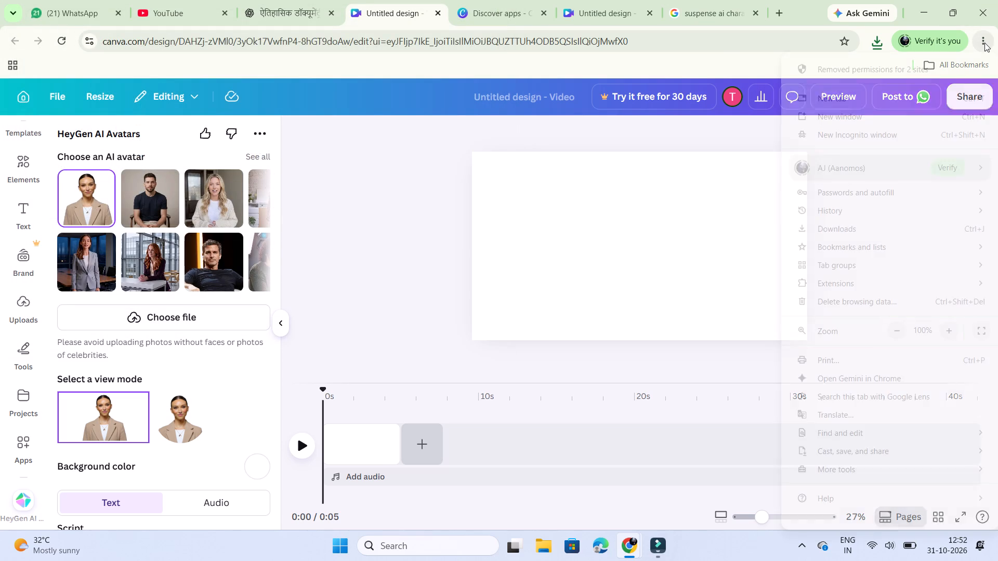
pyautogui.click(839, 233)
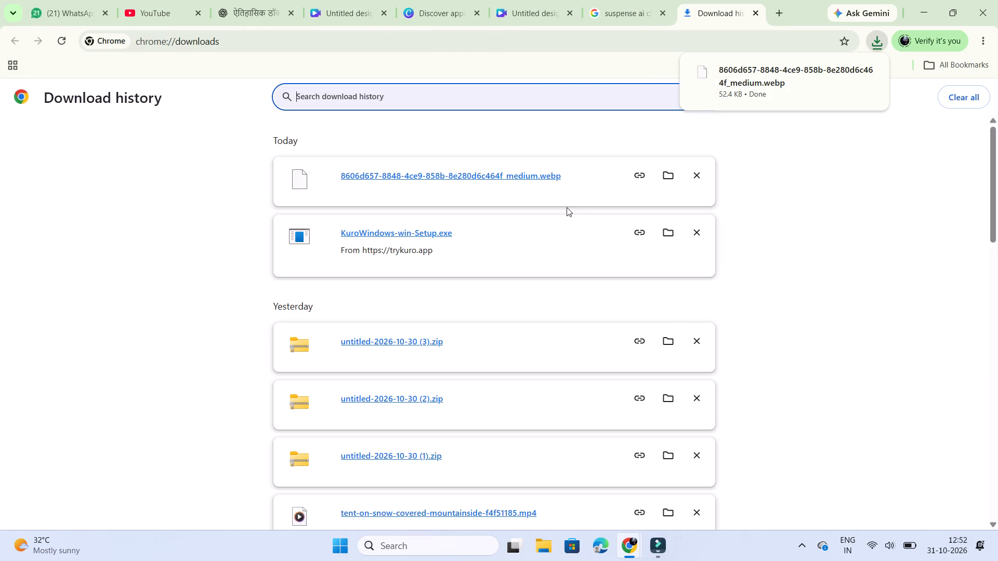
pyautogui.click(555, 181)
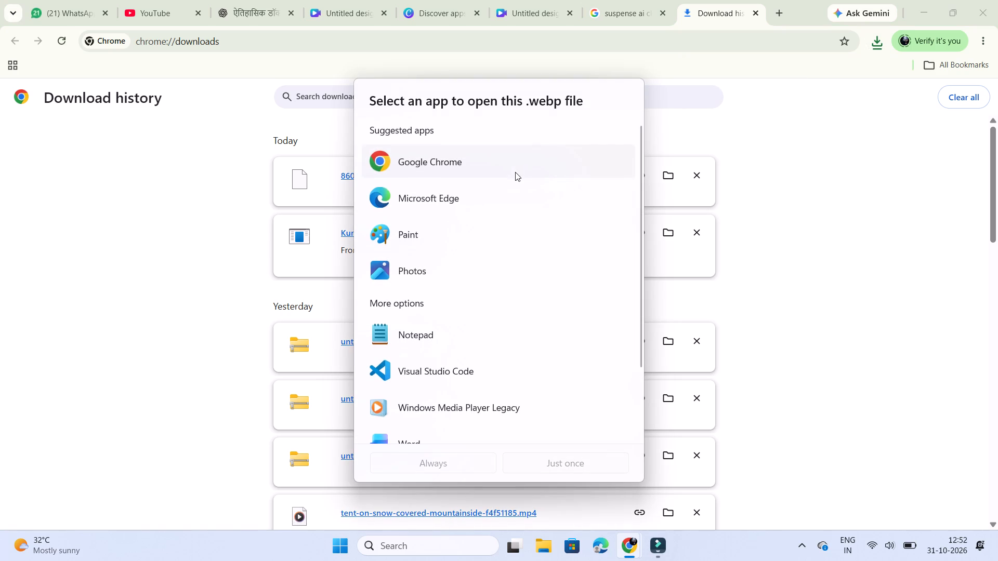
pyautogui.scroll(-5, 441, 371)
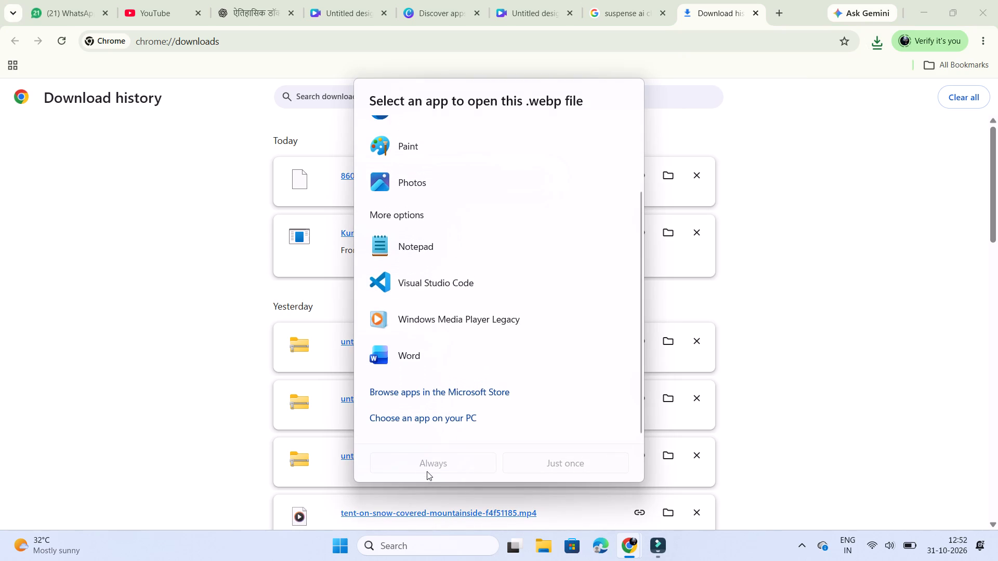
pyautogui.click(450, 185)
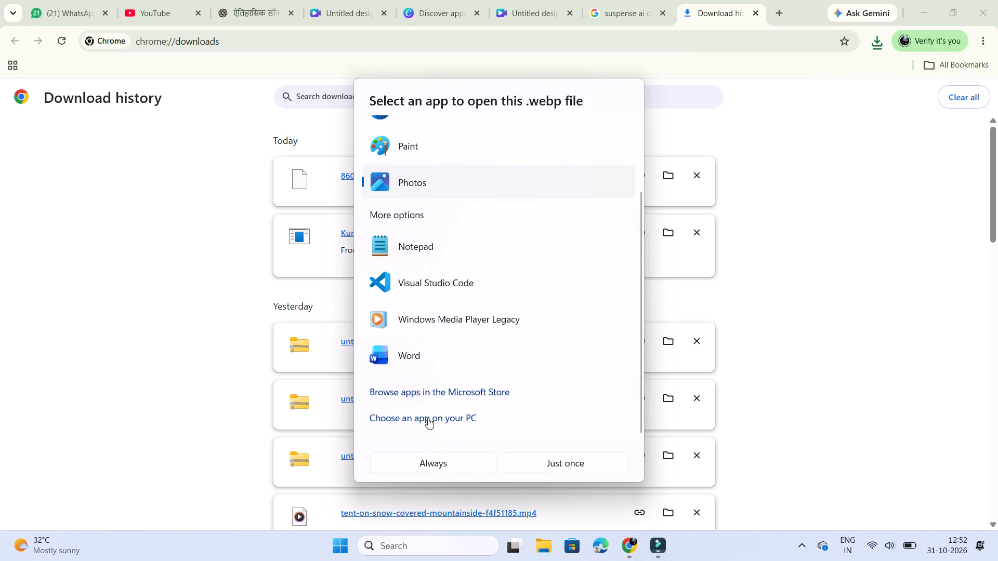
pyautogui.click(438, 469)
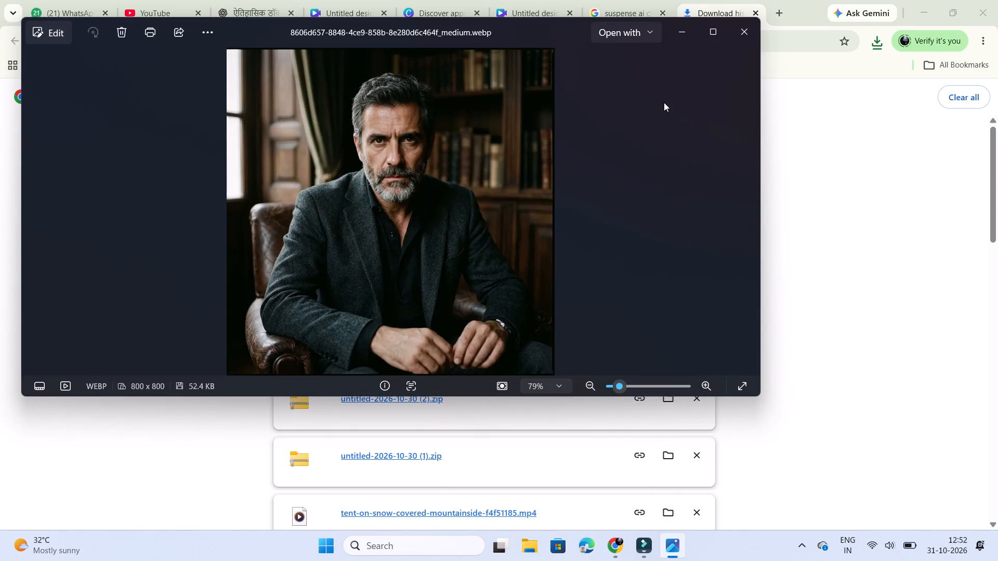
pyautogui.click(679, 27)
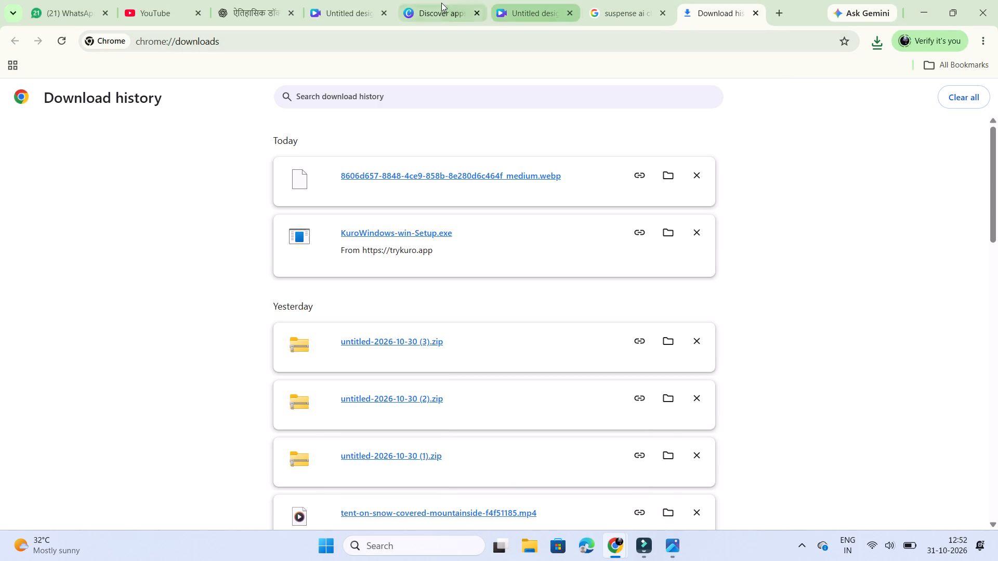
# Return to the Canva video design and look through Downloads and Pictures for the character image to upload as the HeyGen avatar.
pyautogui.click(357, 0)
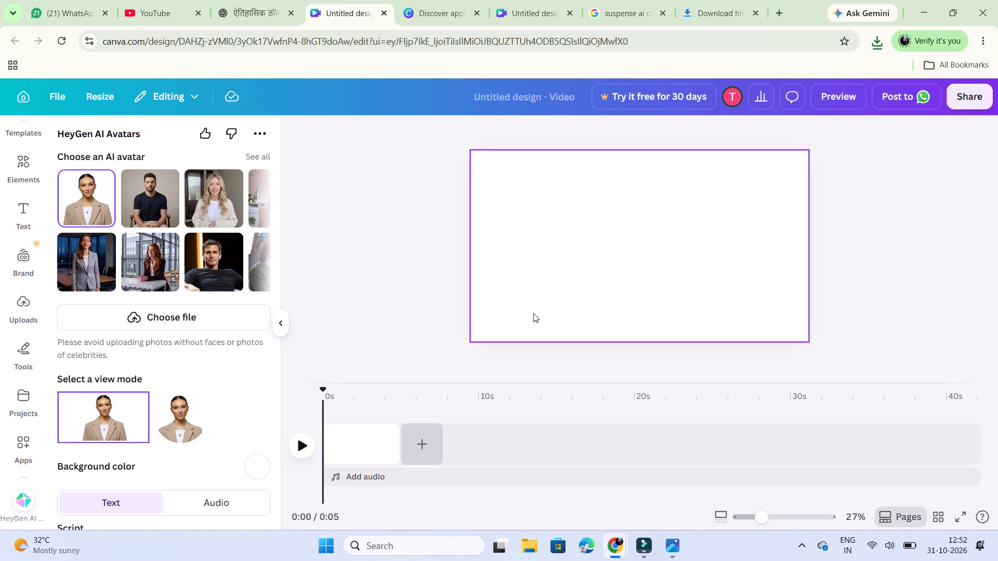
pyautogui.click(122, 314)
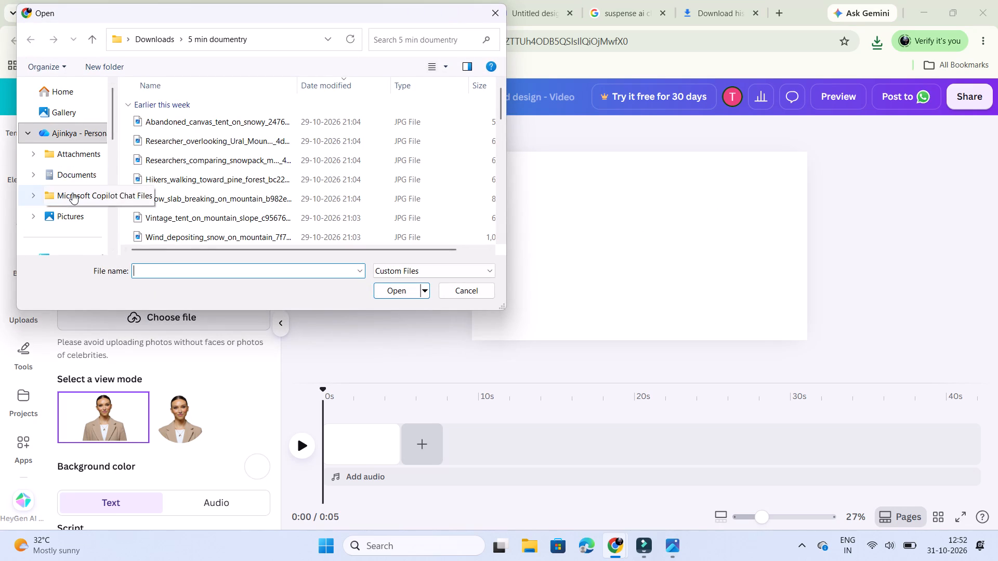
pyautogui.scroll(-2, 72, 193)
pyautogui.scroll(3, 72, 193)
pyautogui.scroll(-1, 56, 214)
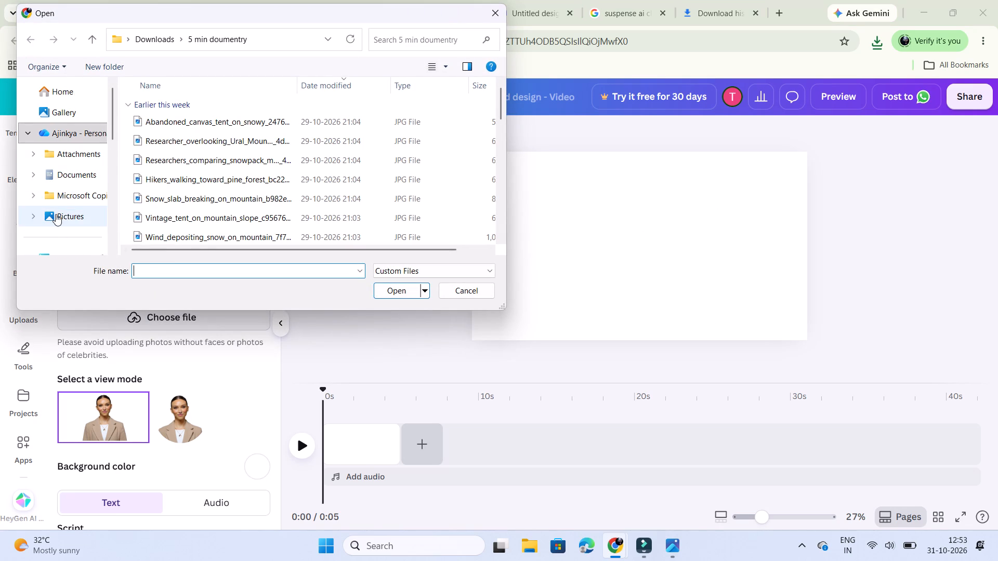
pyautogui.scroll(-1, 56, 214)
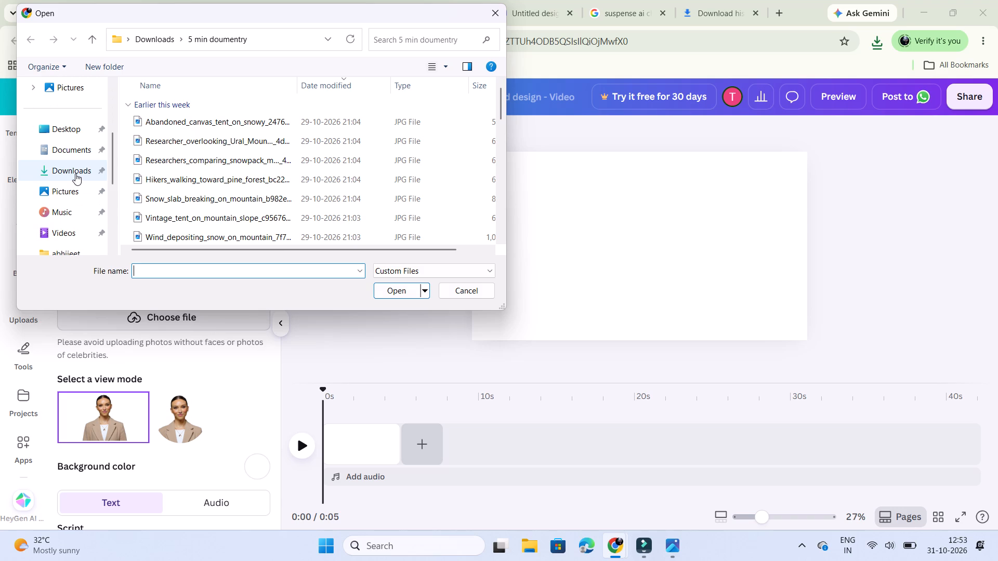
pyautogui.click(75, 173)
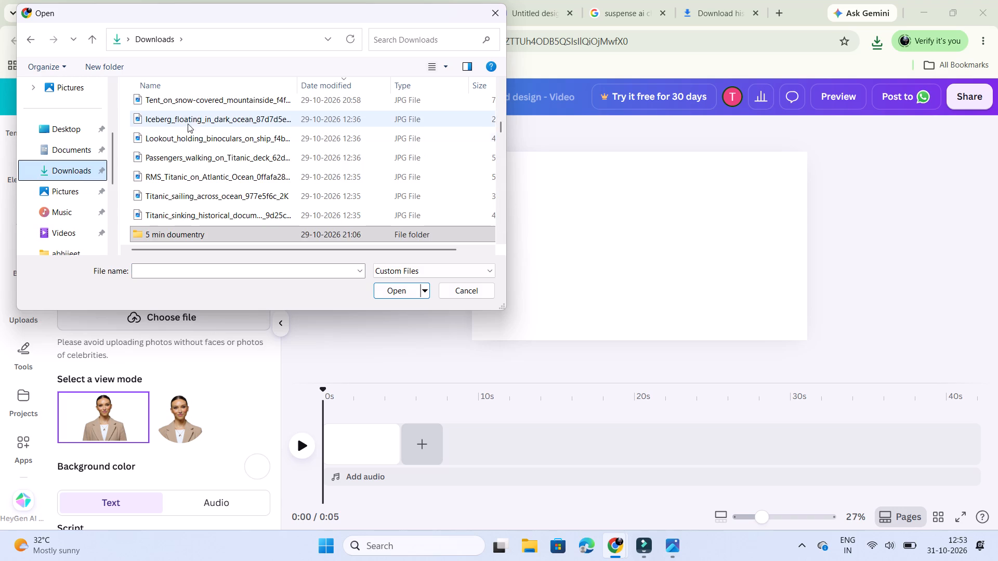
pyautogui.scroll(8, 195, 115)
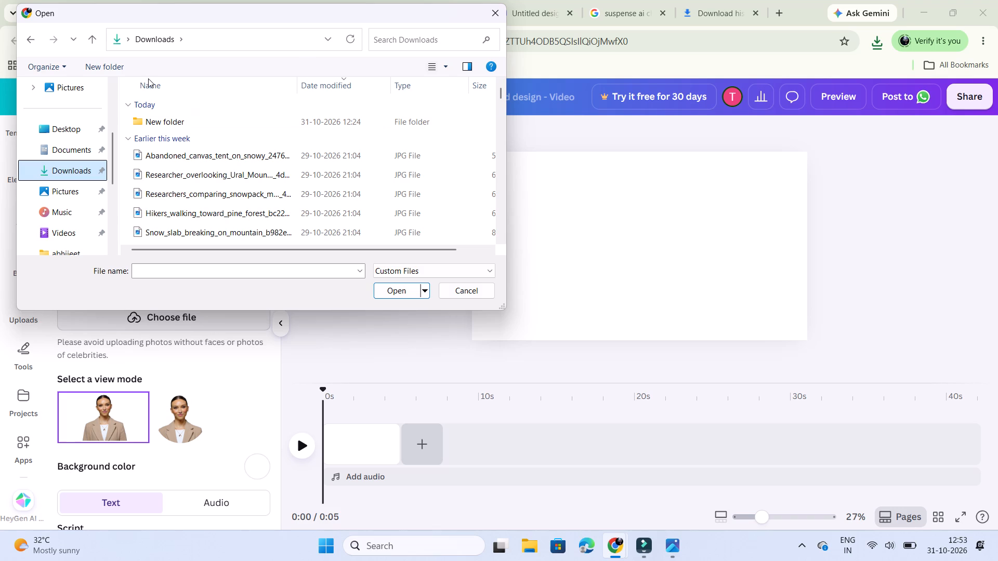
pyautogui.scroll(4, 41, 106)
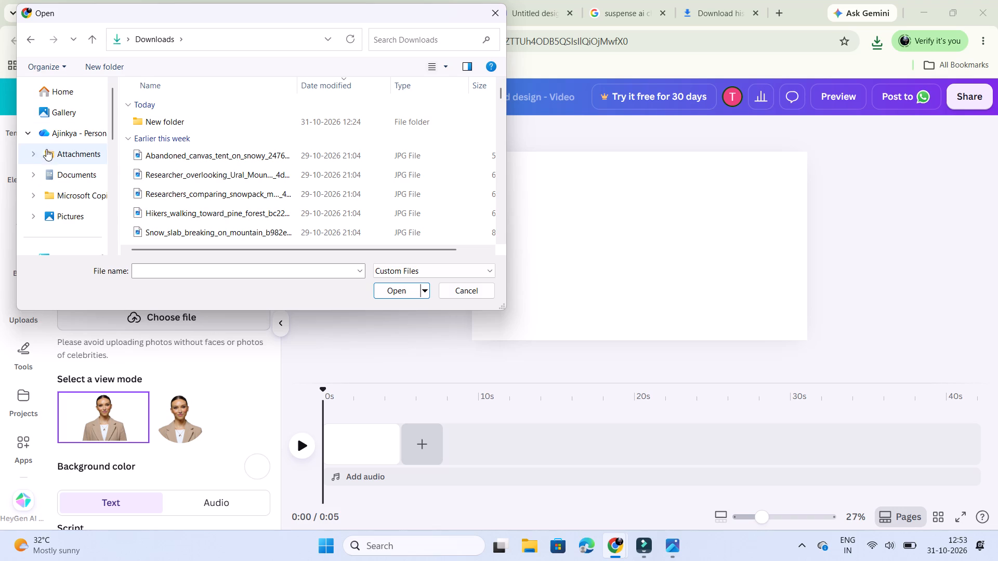
pyautogui.click(56, 207)
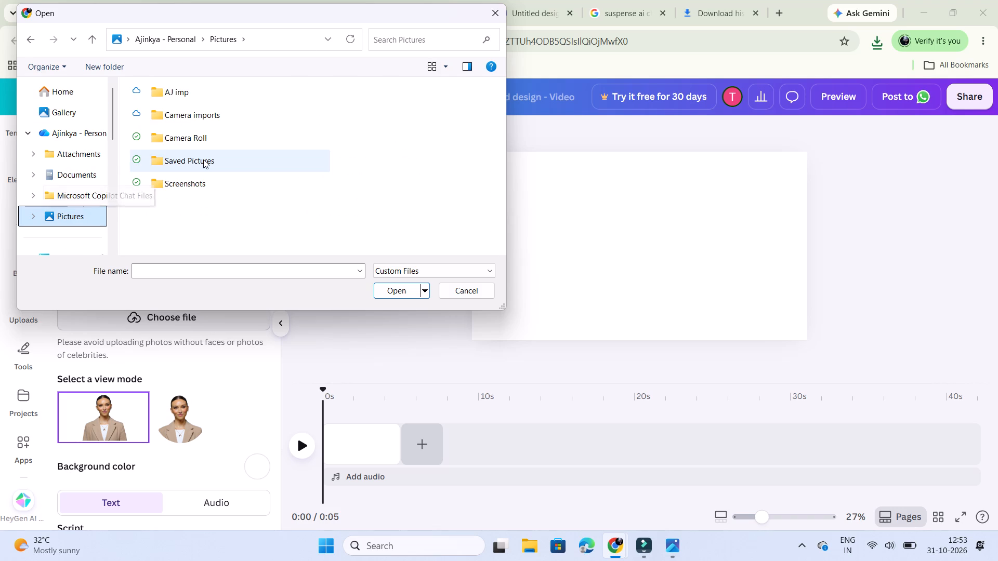
pyautogui.click(496, 10)
# Switch back to the character portrait in Photos.
pyautogui.click(683, 546)
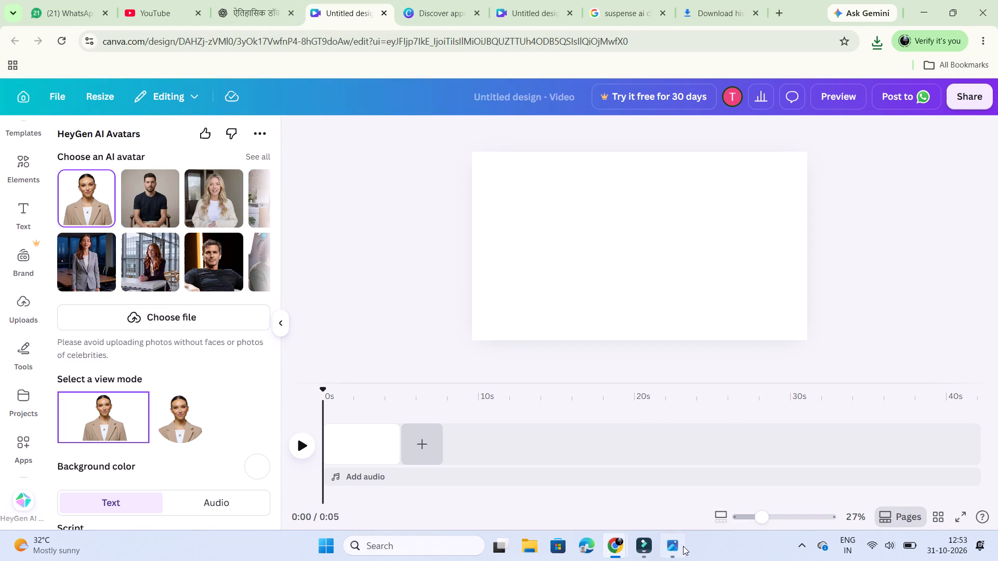
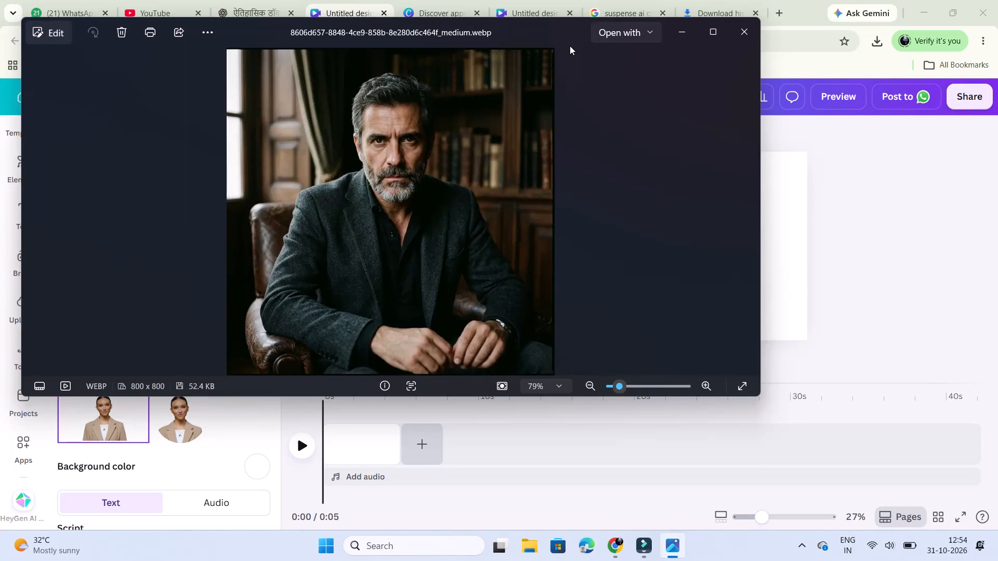
# Save a copy of the character portrait as a JPEG file in the Documents folder.
pyautogui.click(682, 28)
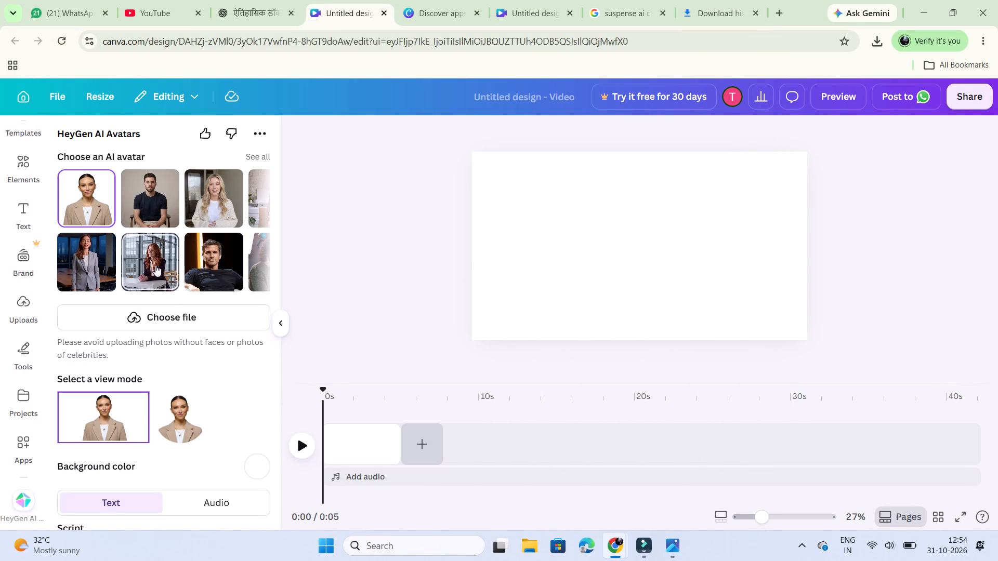
pyautogui.click(668, 547)
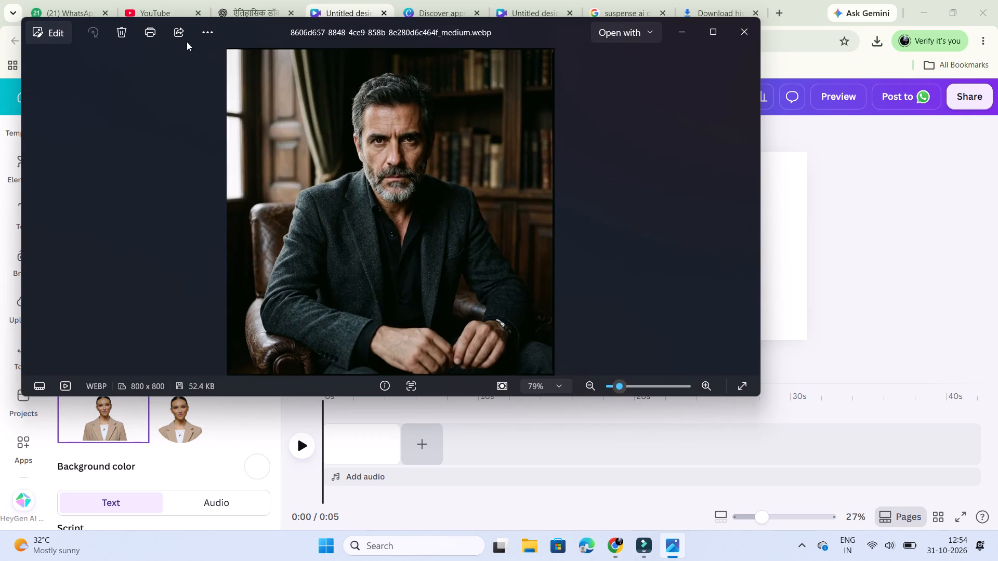
pyautogui.click(213, 31)
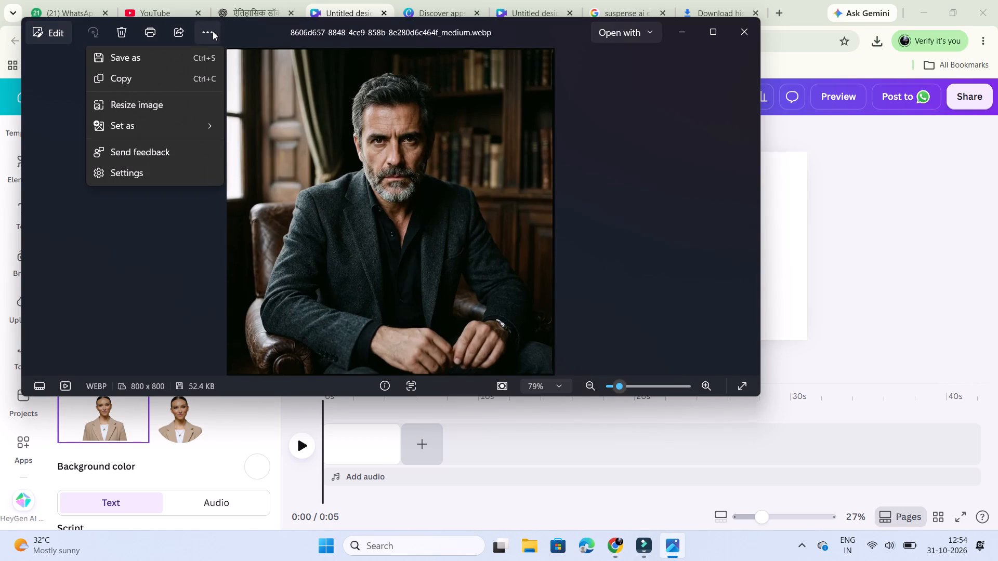
pyautogui.click(174, 65)
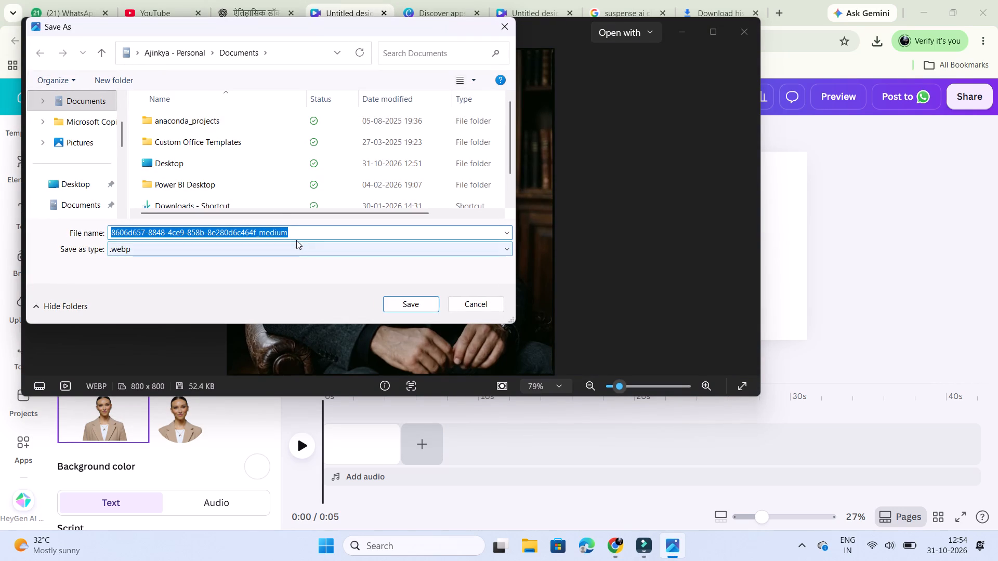
pyautogui.click(219, 248)
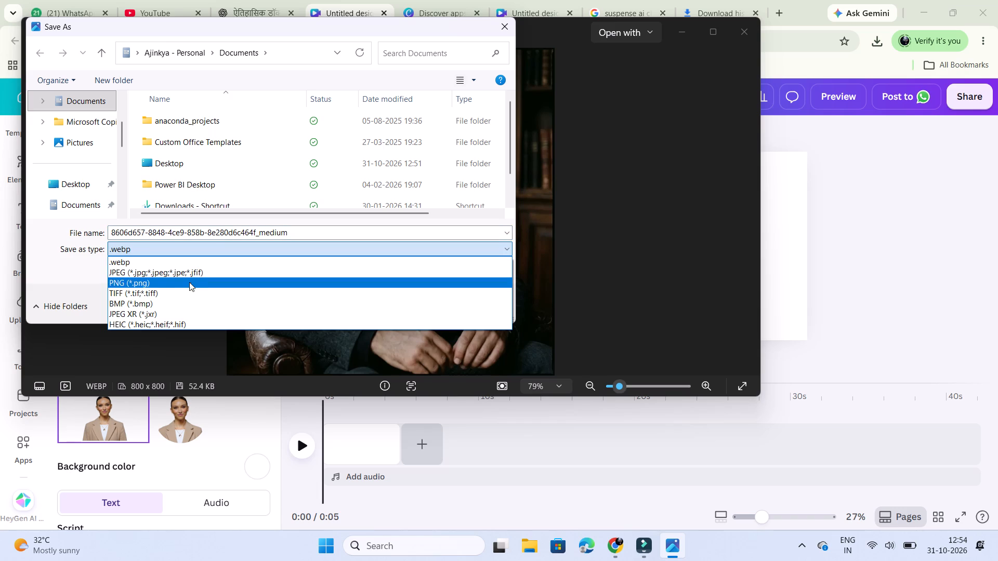
pyautogui.click(192, 275)
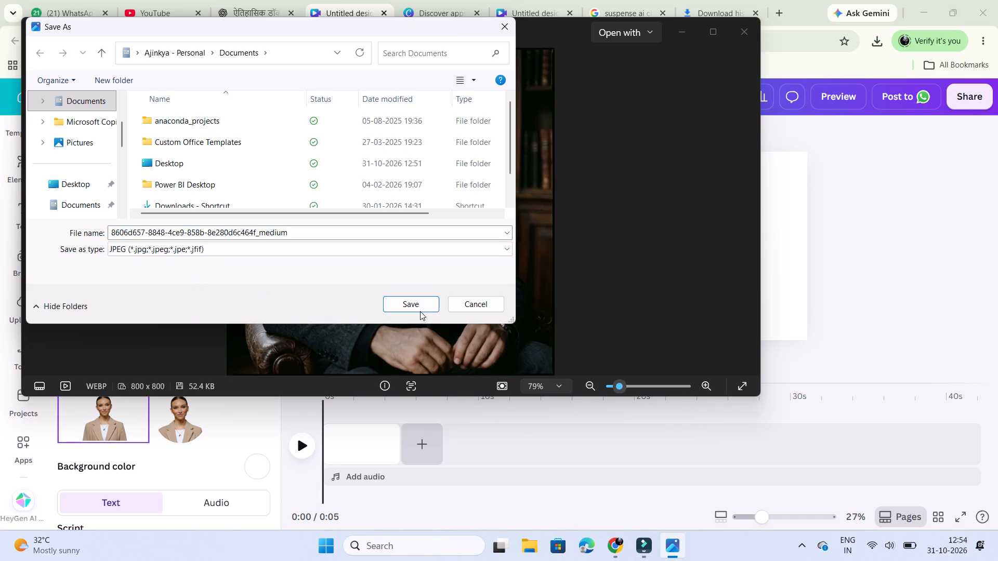
pyautogui.click(421, 300)
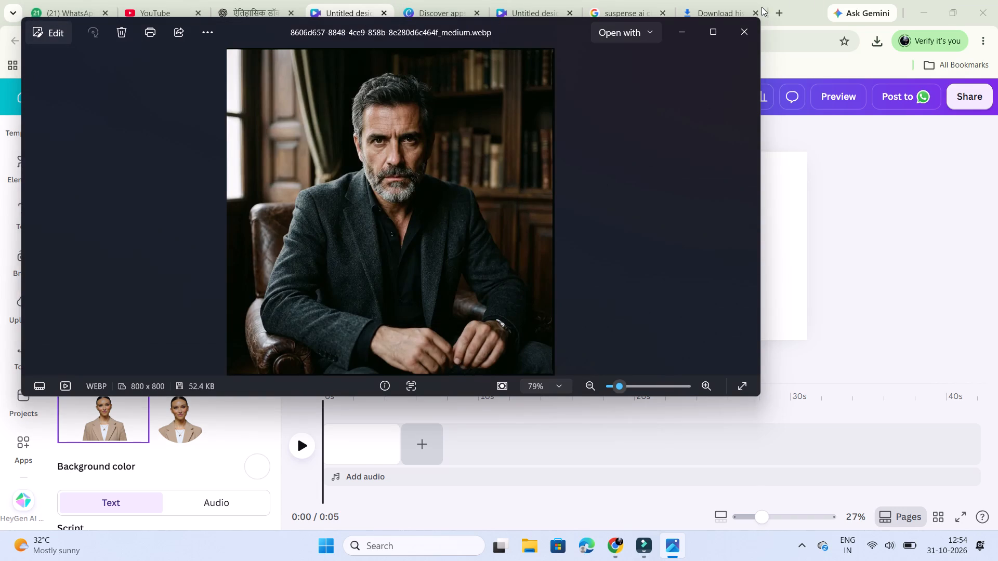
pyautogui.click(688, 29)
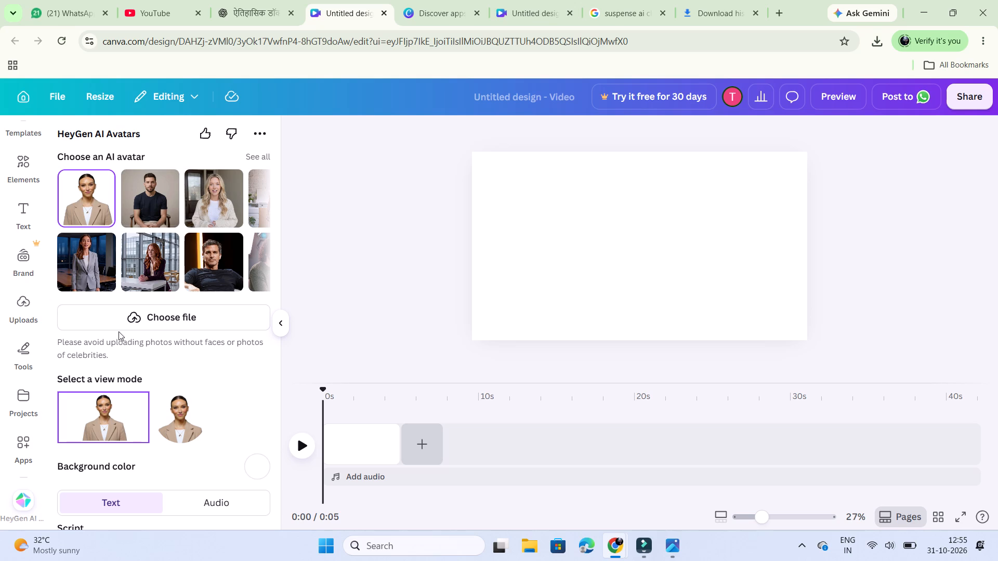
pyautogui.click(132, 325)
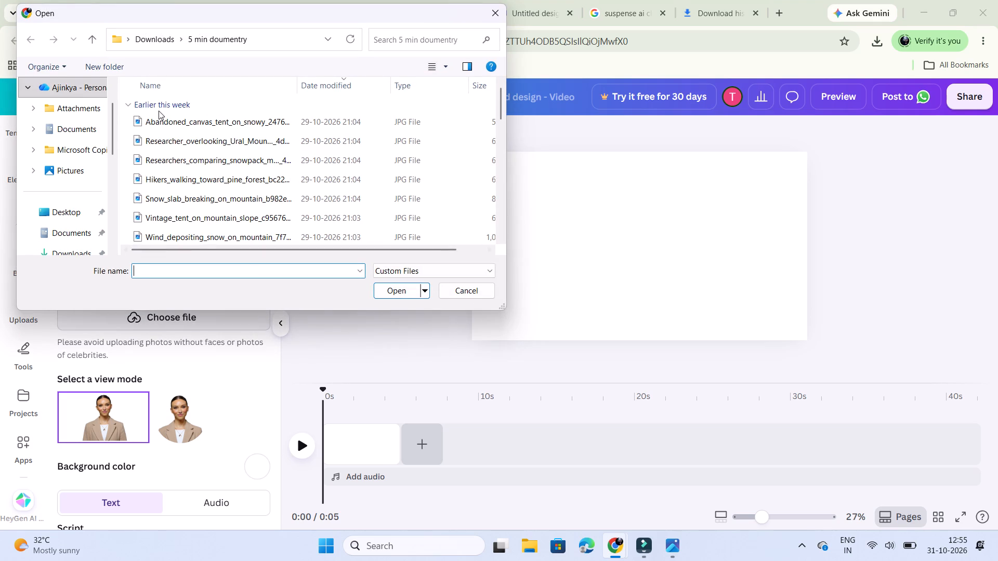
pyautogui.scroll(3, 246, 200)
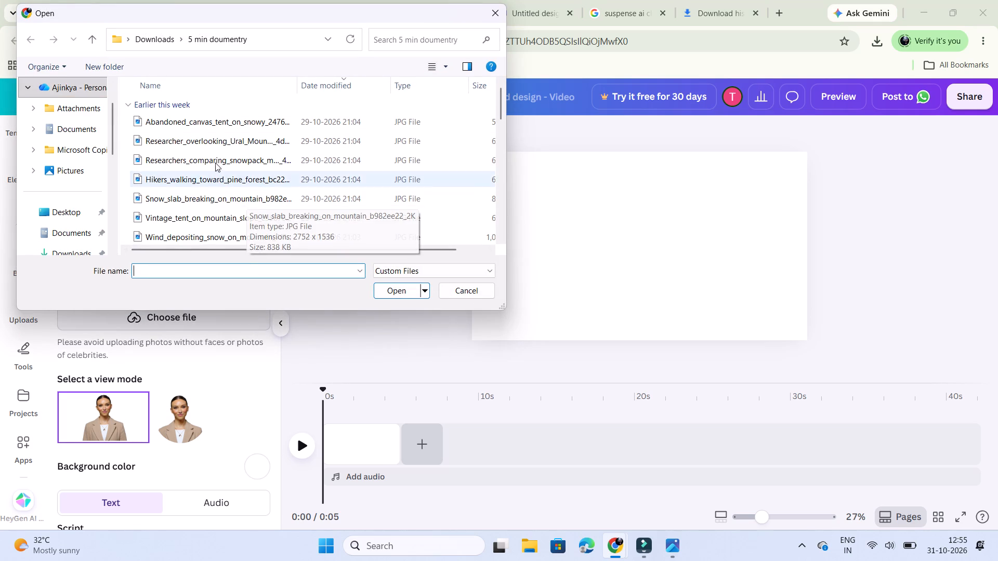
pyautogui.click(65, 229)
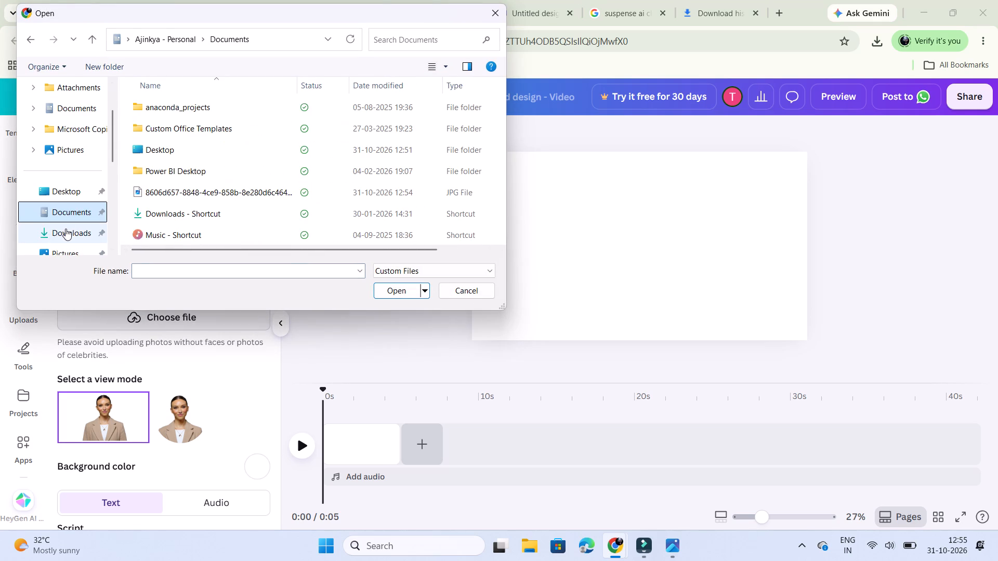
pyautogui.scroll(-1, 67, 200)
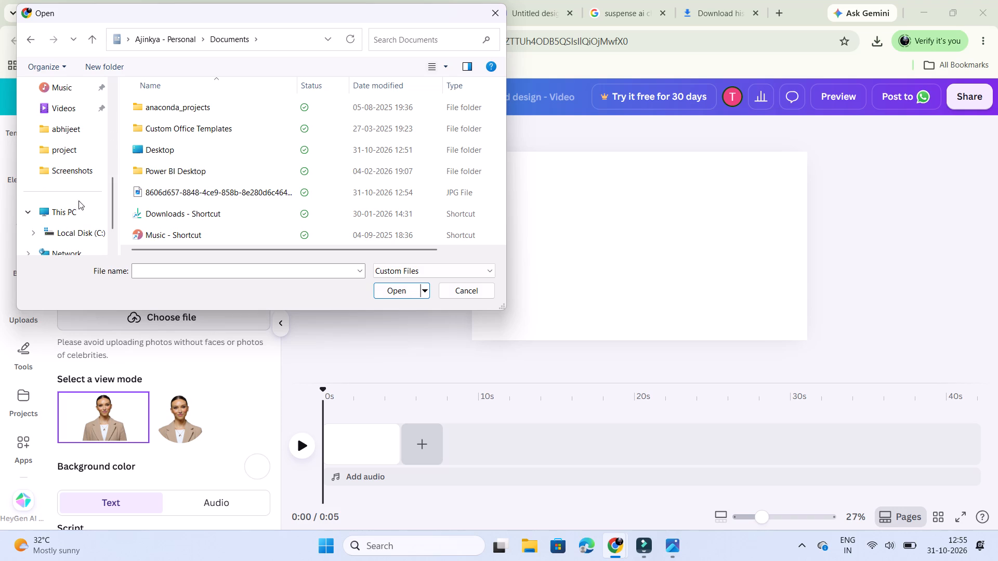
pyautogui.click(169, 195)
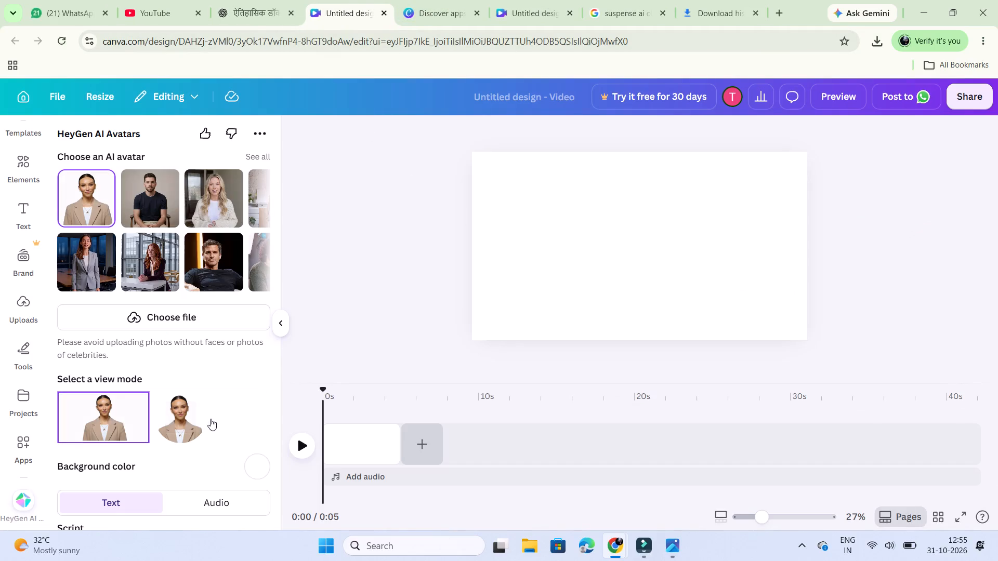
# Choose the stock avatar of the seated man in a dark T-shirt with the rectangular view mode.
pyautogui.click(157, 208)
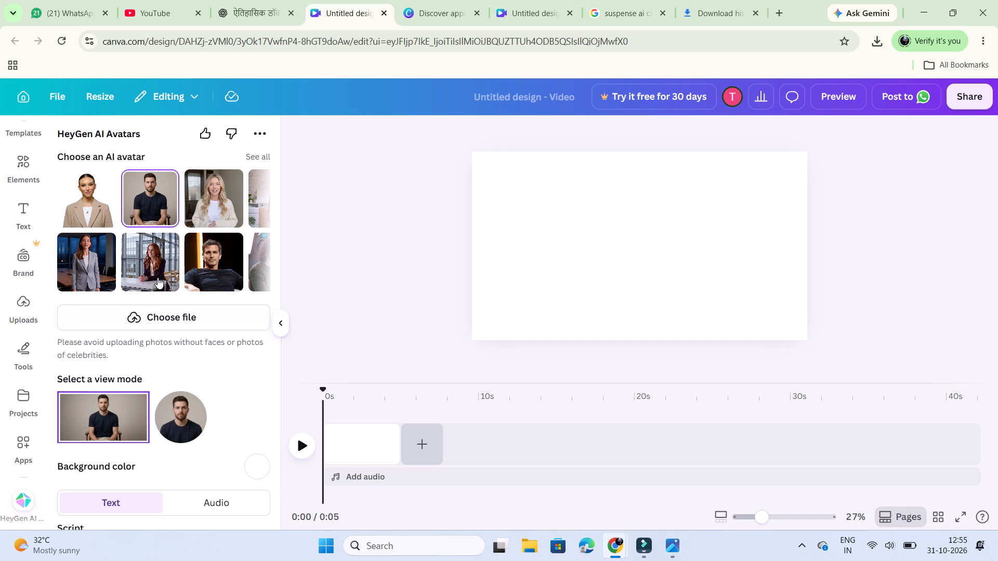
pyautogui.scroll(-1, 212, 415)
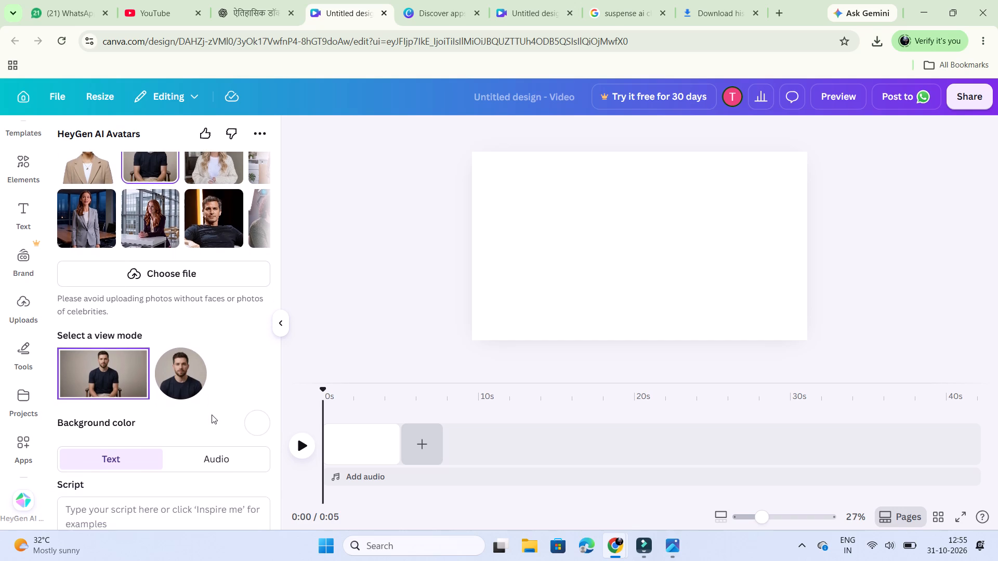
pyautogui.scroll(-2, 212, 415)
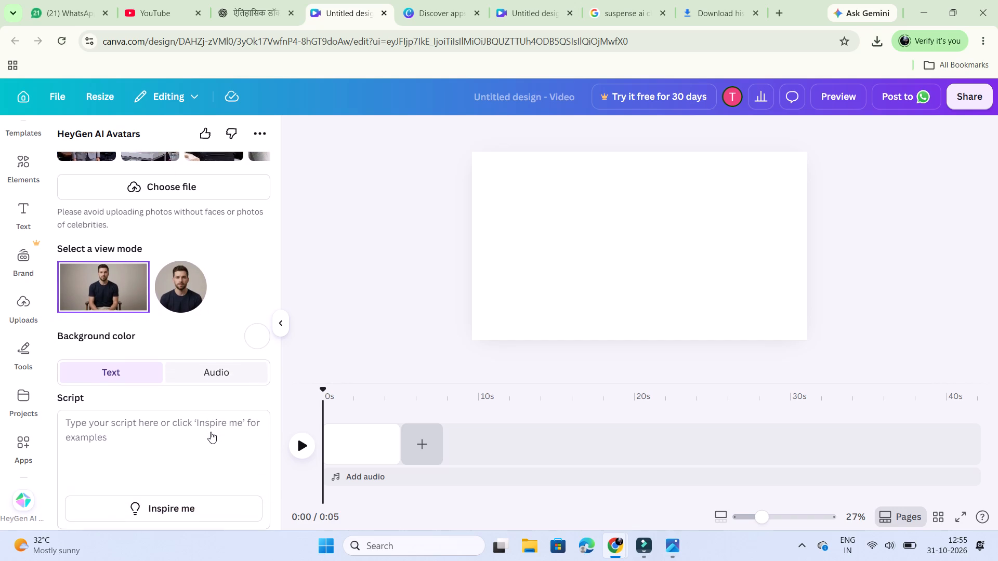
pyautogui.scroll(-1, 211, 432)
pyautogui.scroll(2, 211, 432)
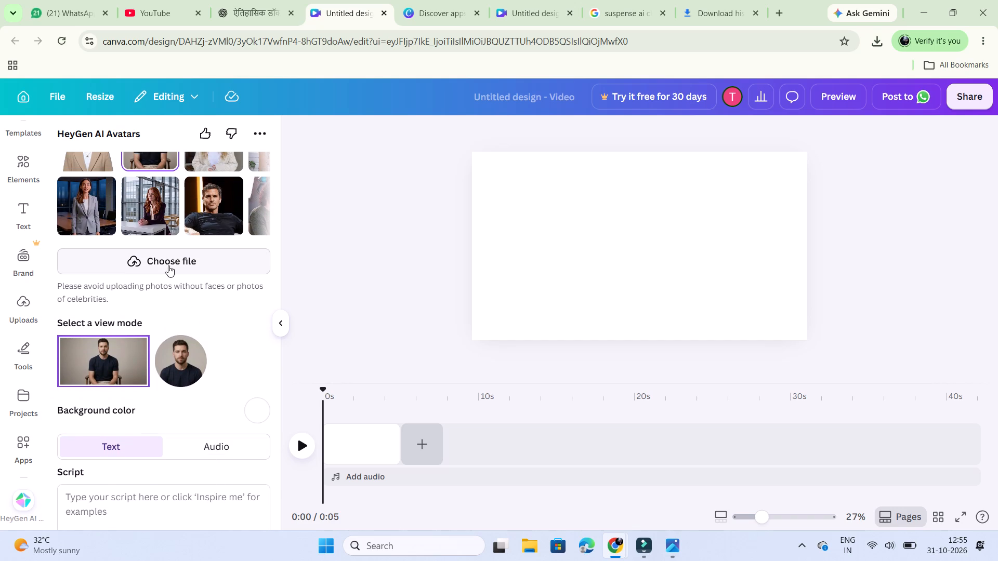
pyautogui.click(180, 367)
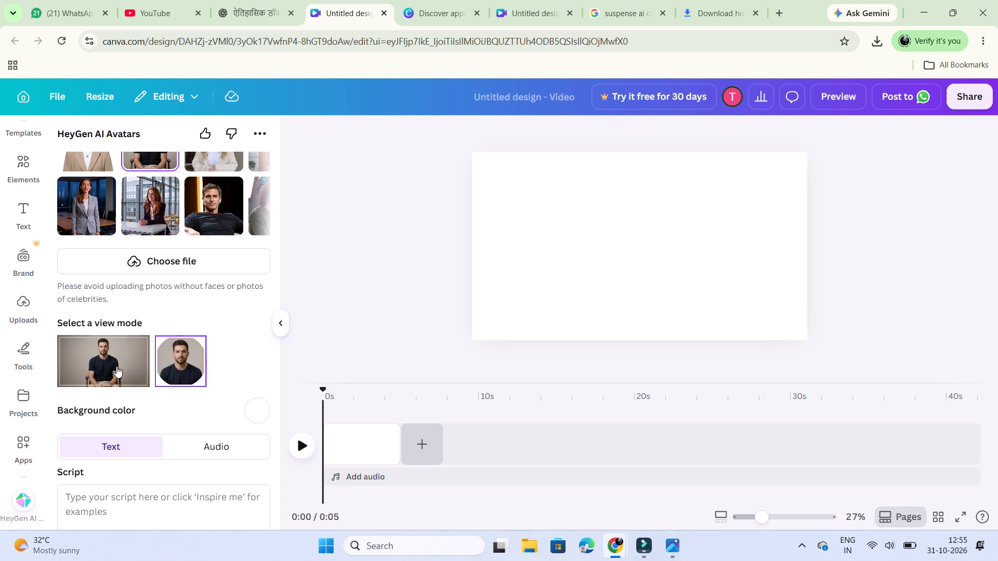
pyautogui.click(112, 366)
# Look through the script and voice options for the selected HeyGen avatar.
pyautogui.scroll(-2, 231, 452)
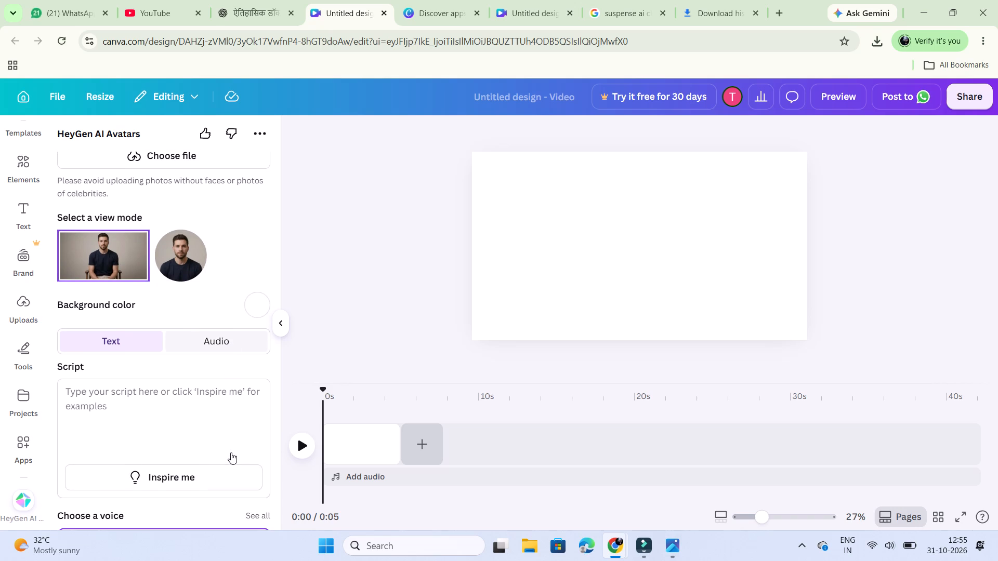
pyautogui.scroll(-2, 173, 425)
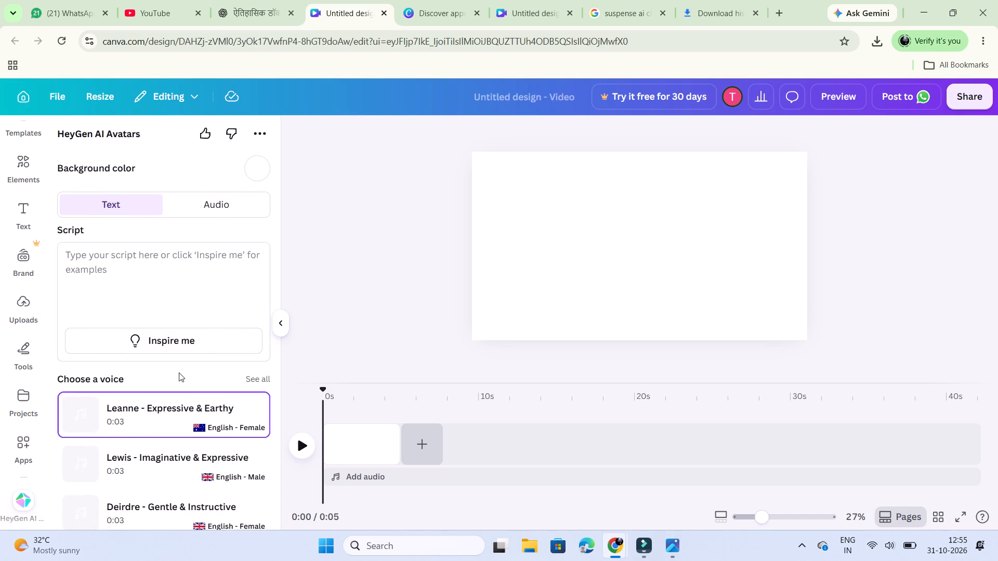
pyautogui.scroll(-5, 179, 372)
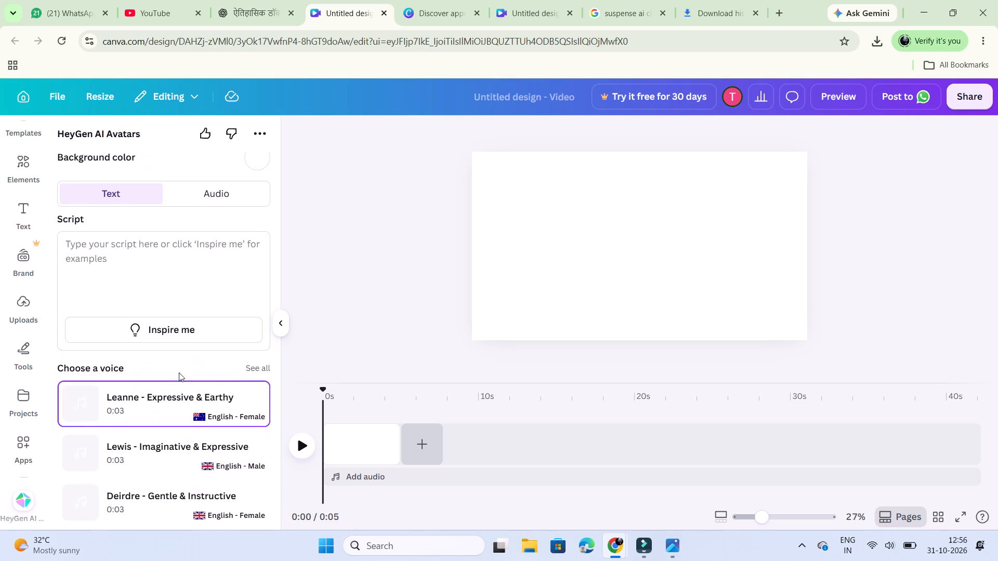
pyautogui.scroll(-1, 179, 372)
pyautogui.click(115, 475)
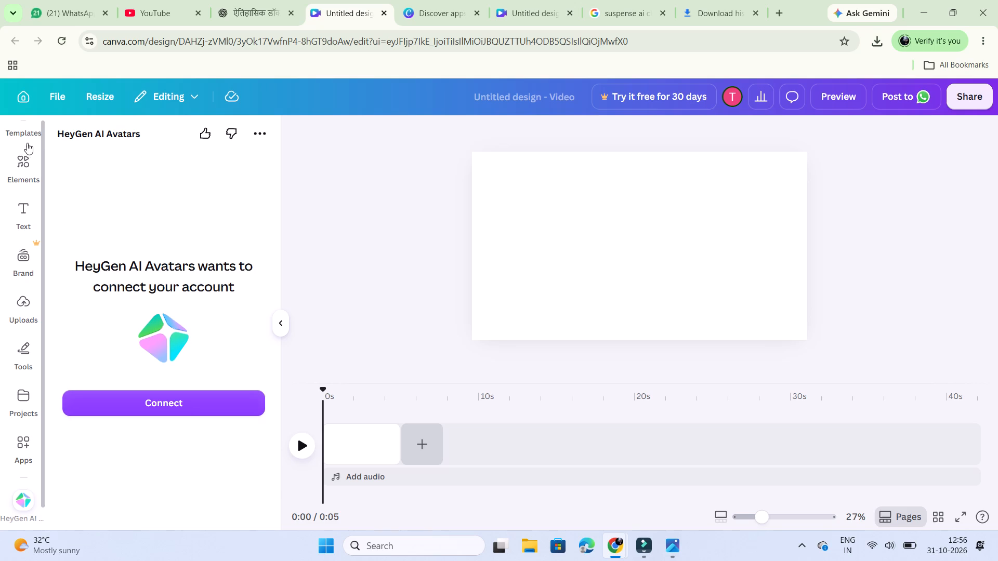
pyautogui.scroll(3, 60, 165)
pyautogui.scroll(5, 122, 180)
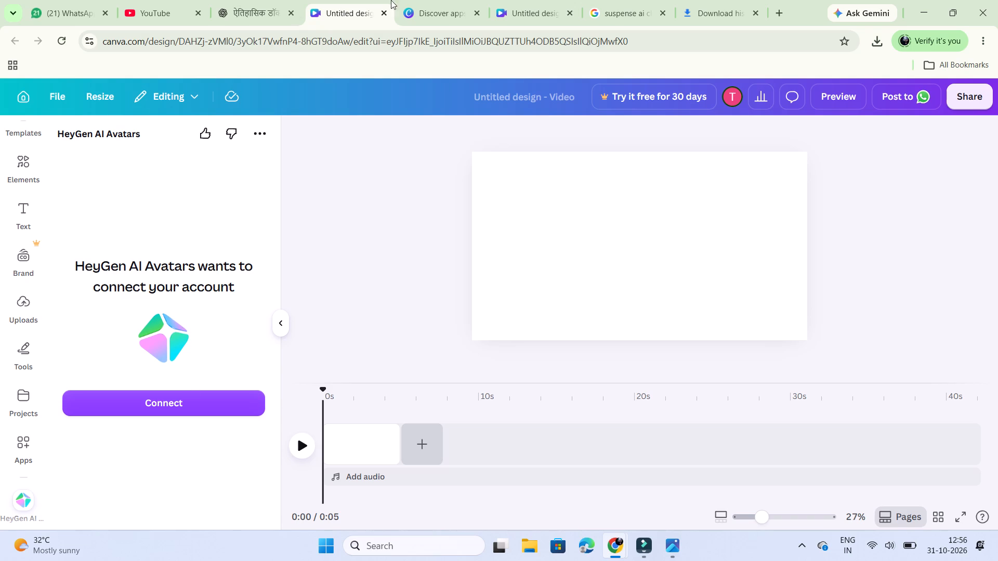
# Close the untitled Canva video design that holds the HeyGen connection request.
pyautogui.click(380, 12)
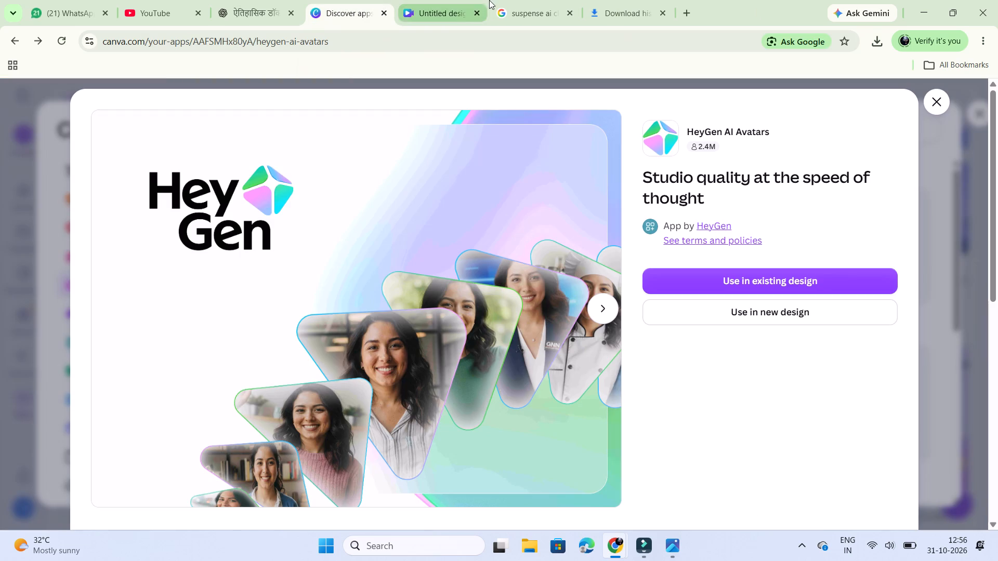
pyautogui.click(528, 5)
pyautogui.click(438, 5)
pyautogui.click(360, 2)
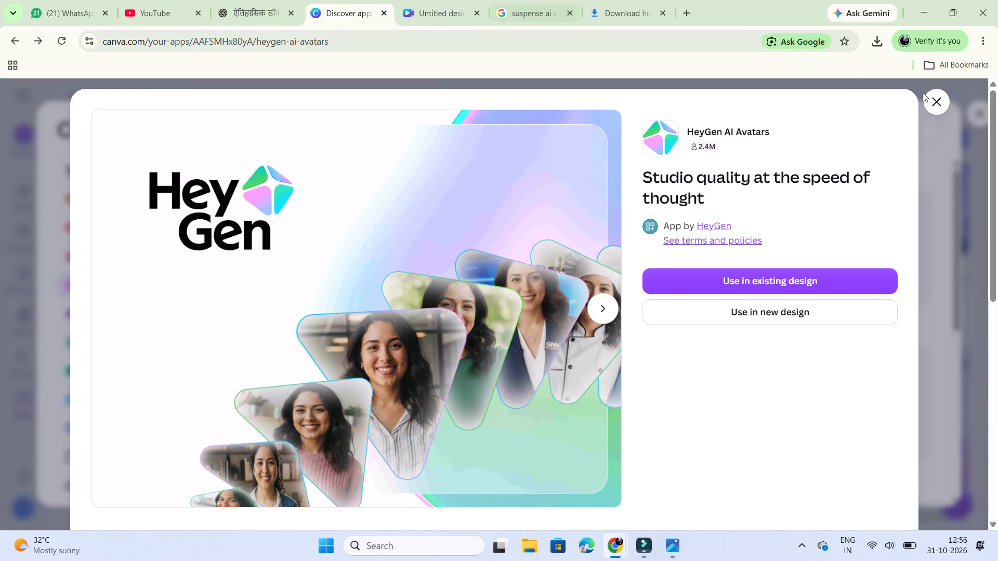
# Leave the HeyGen app page, return to the "script to video ai" search results and open Visla's Script to Video page.
pyautogui.click(941, 99)
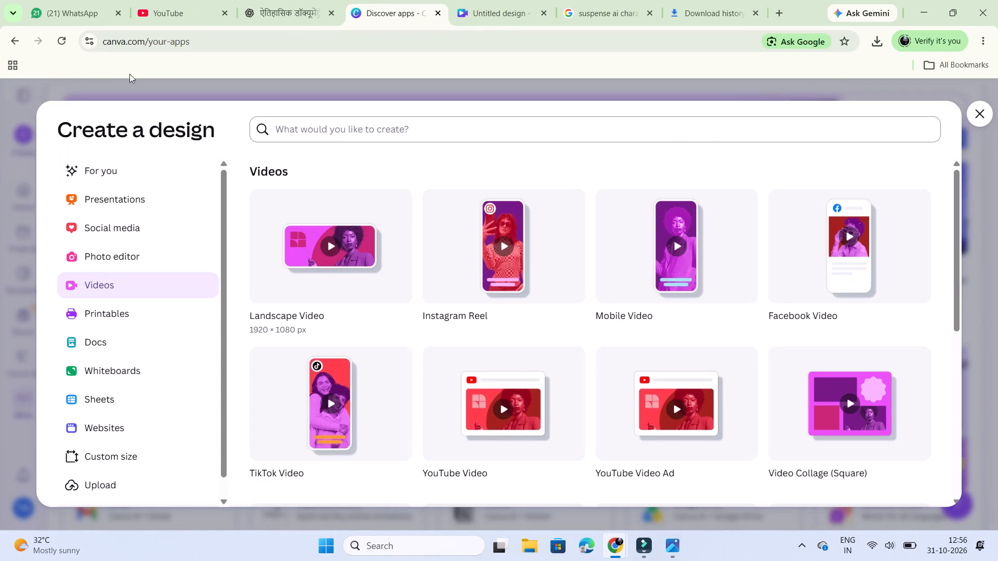
pyautogui.click(10, 37)
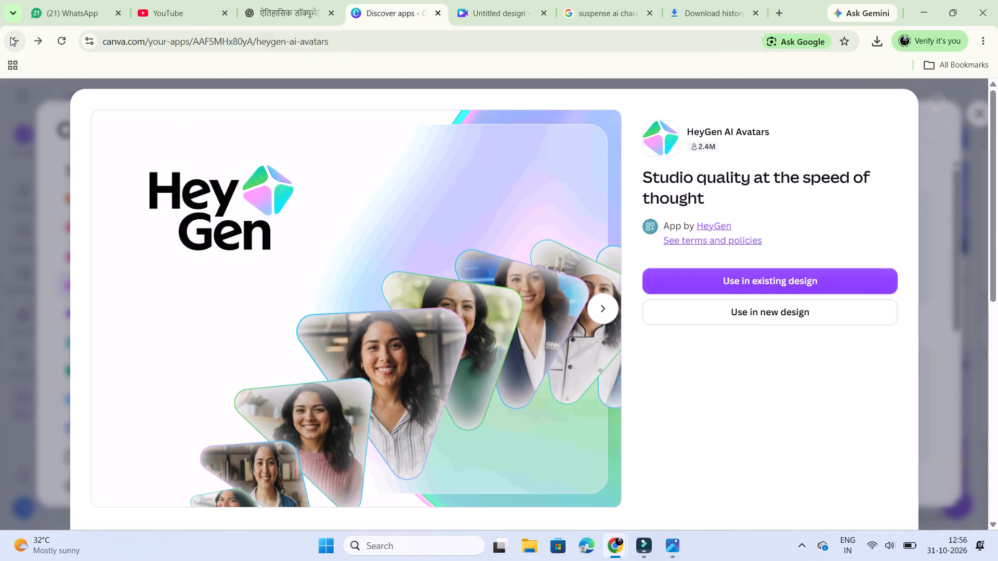
pyautogui.click(10, 37)
pyautogui.click(10, 37)
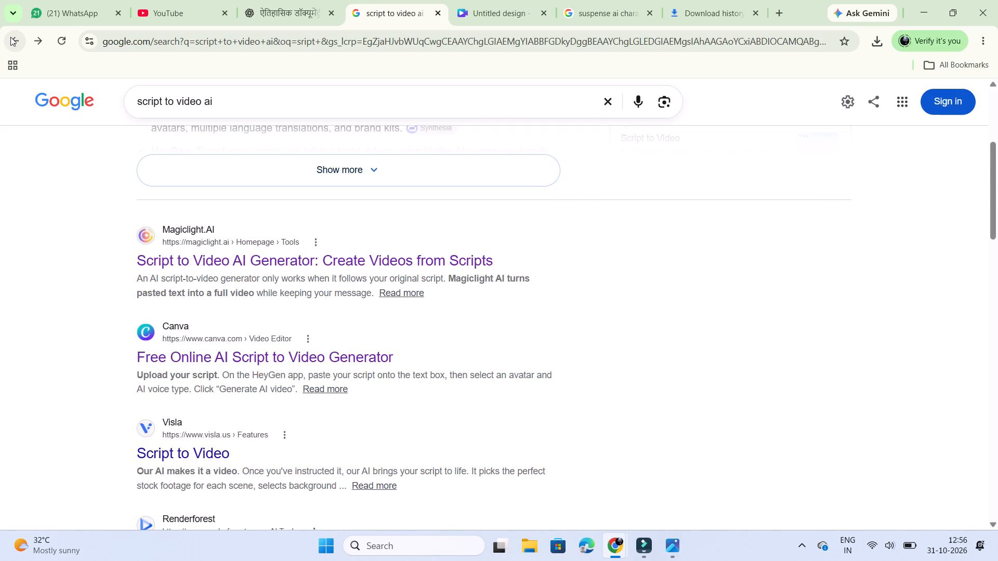
pyautogui.scroll(-3, 286, 351)
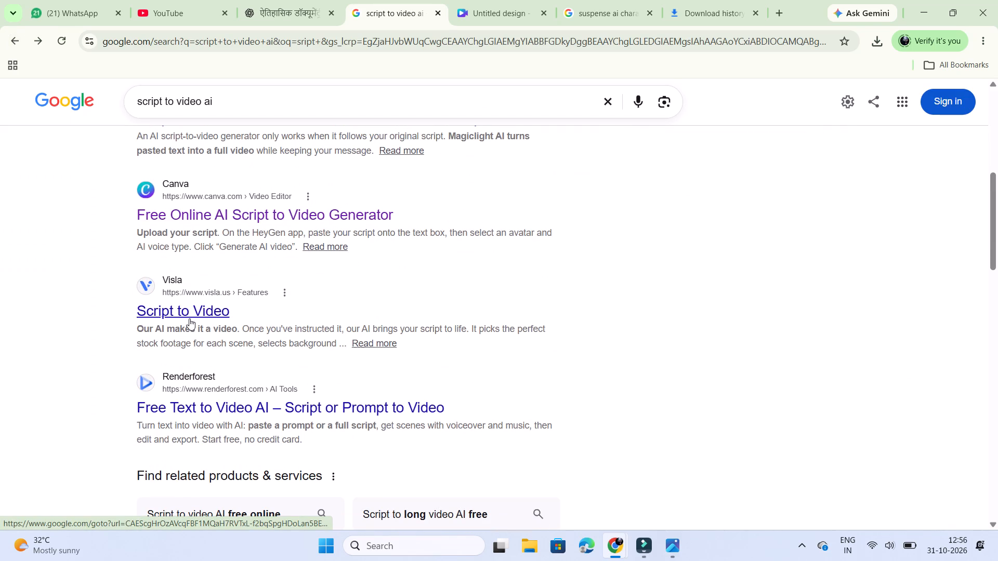
pyautogui.click(189, 317)
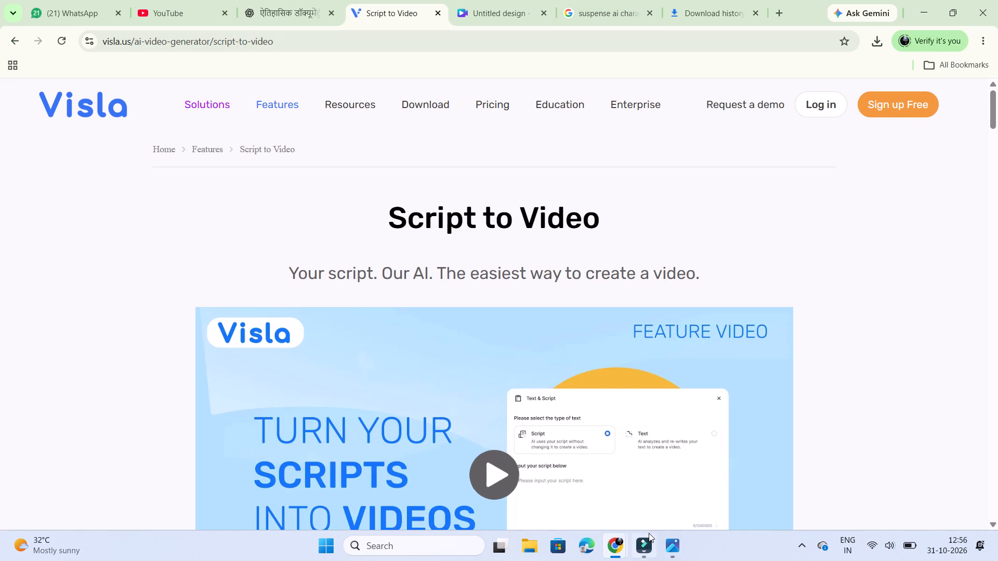
# Switch to Filmora and examine the basic audio settings of the generated narration clip on the Audio 1 track.
pyautogui.click(644, 547)
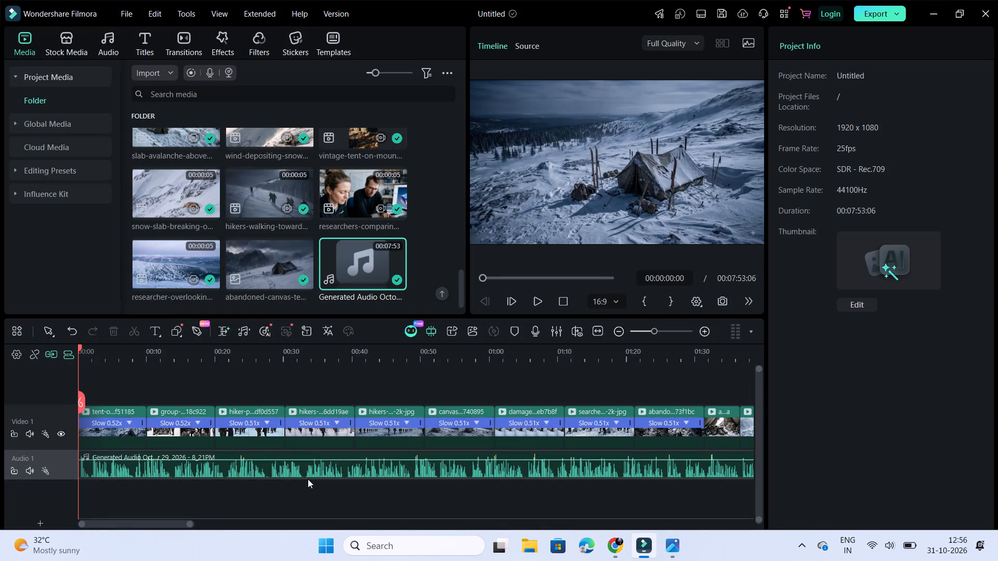
pyautogui.click(308, 479)
pyautogui.click(324, 469)
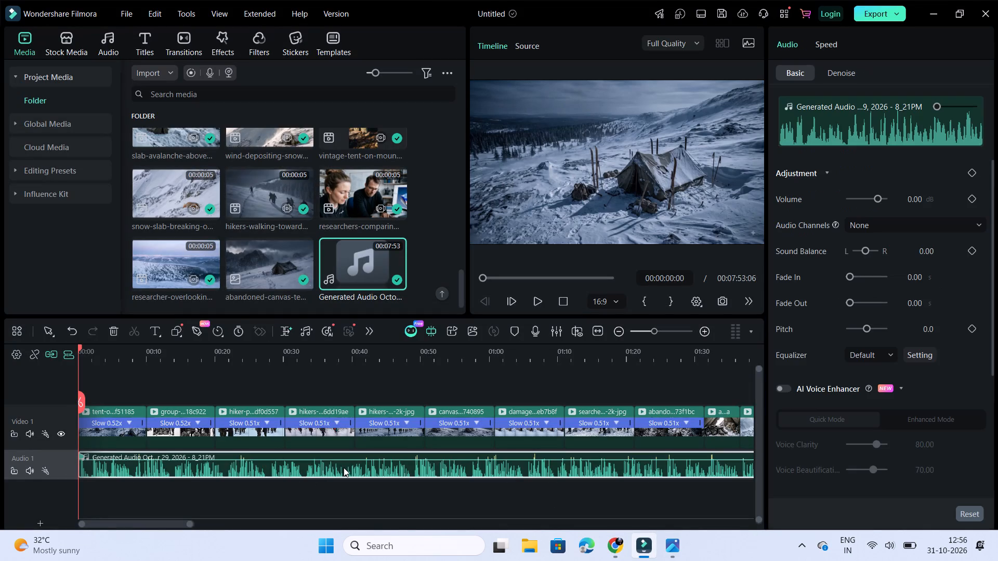
pyautogui.click(344, 468)
pyautogui.doubleClick(344, 468)
pyautogui.click(828, 175)
pyautogui.click(828, 175)
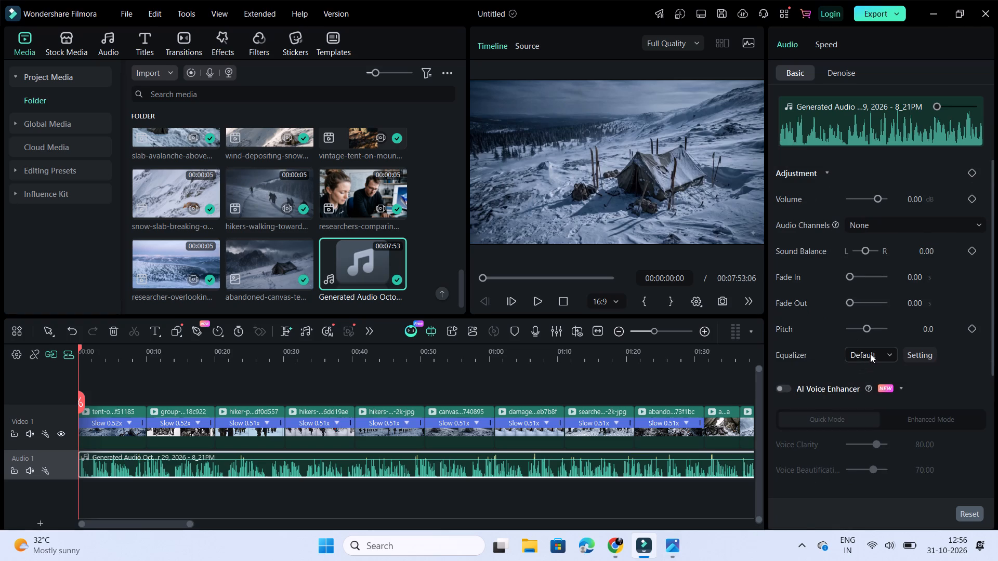
pyautogui.click(837, 82)
pyautogui.click(837, 78)
pyautogui.click(809, 69)
pyautogui.moveTo(938, 105); pyautogui.dragTo(900, 114)
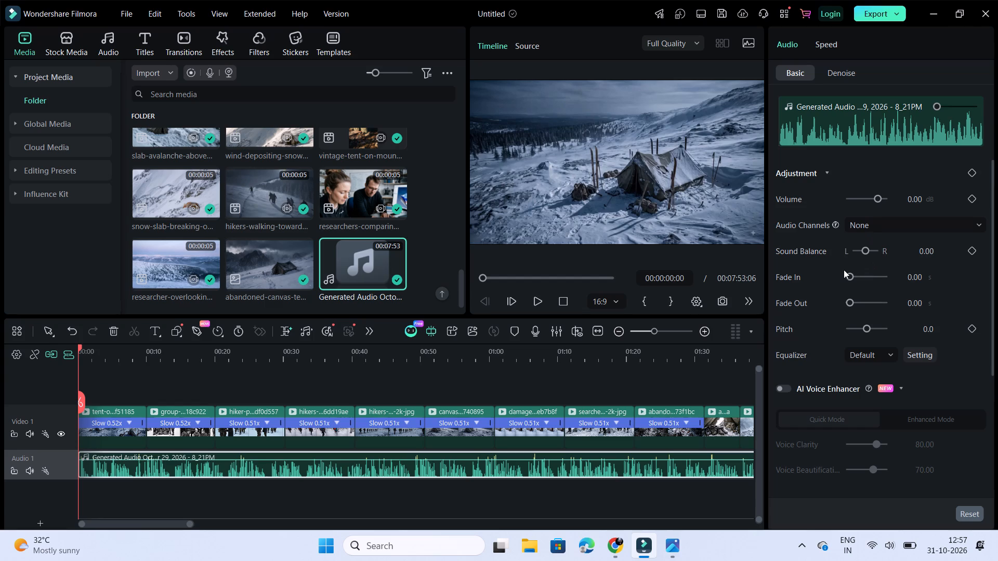
pyautogui.scroll(-1, 822, 381)
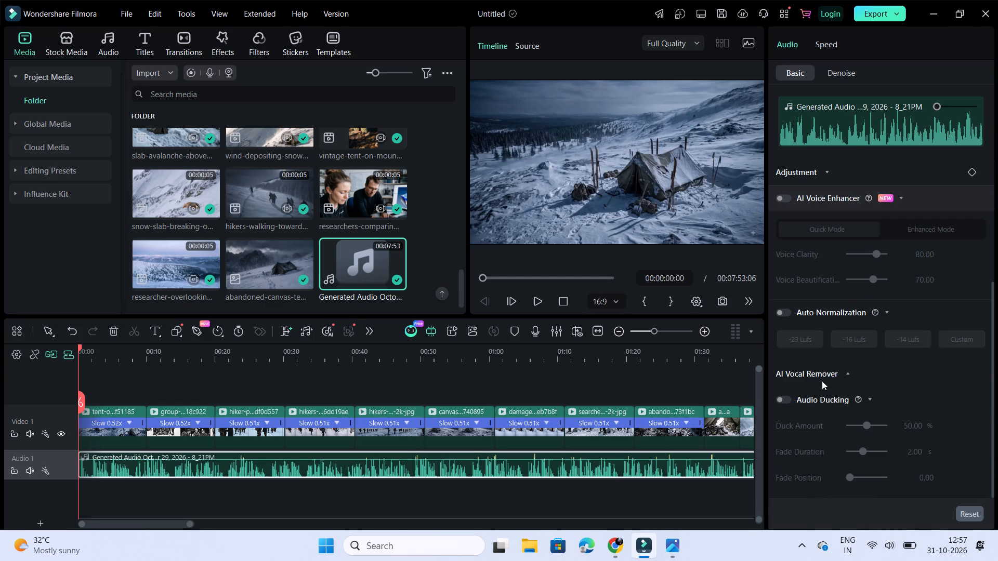
pyautogui.scroll(-2, 822, 381)
pyautogui.scroll(1, 822, 381)
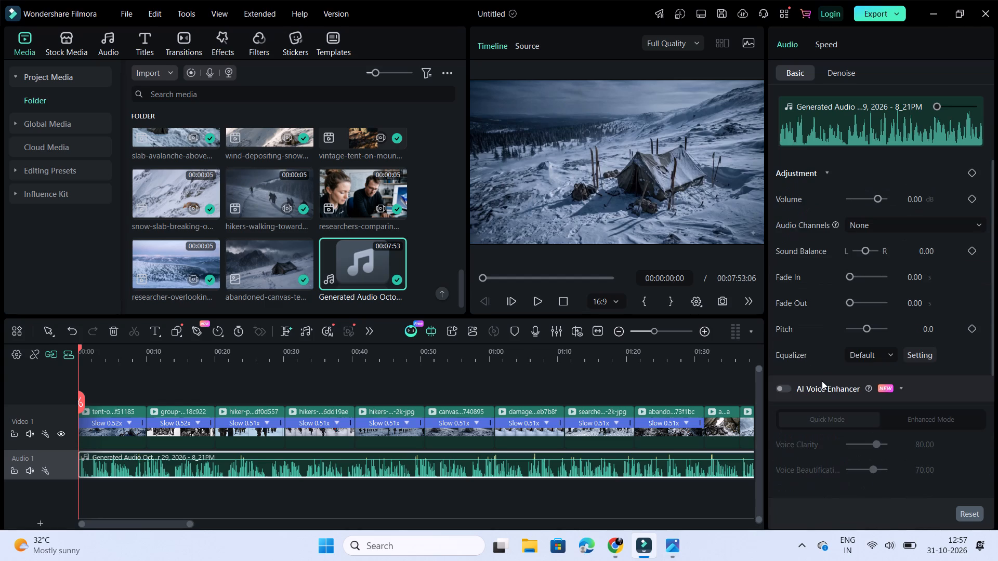
pyautogui.scroll(1, 822, 381)
pyautogui.scroll(-1, 822, 381)
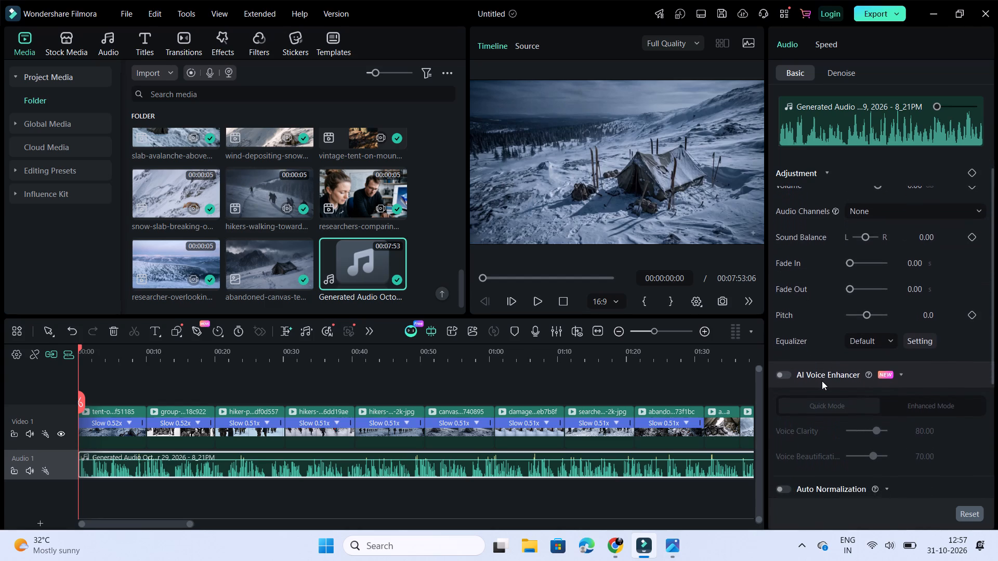
pyautogui.scroll(-3, 822, 381)
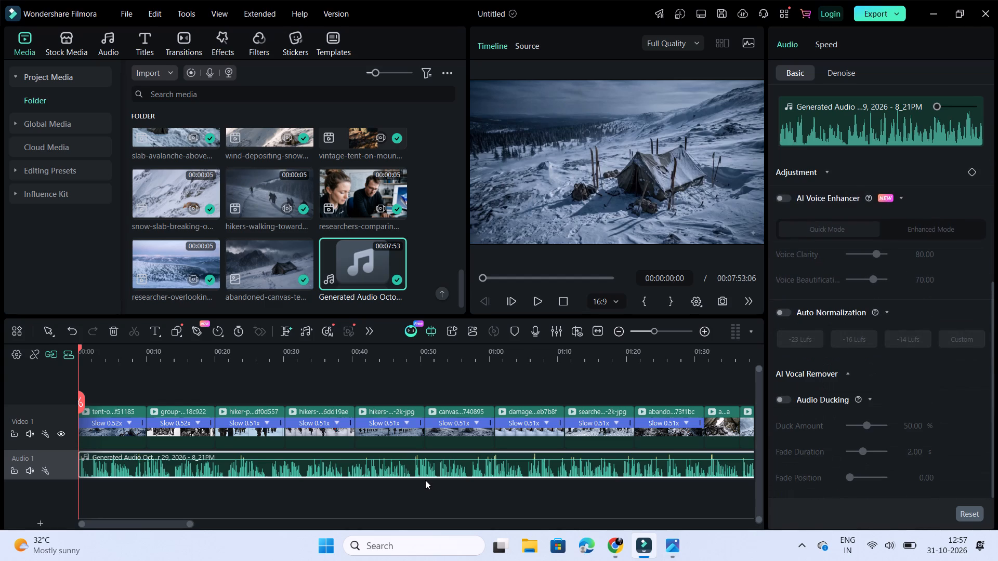
# Trim about 33 seconds off the start of the generated narration clip on the Audio 1 track.
pyautogui.moveTo(425, 480); pyautogui.dragTo(431, 473)
pyautogui.click(431, 473)
pyautogui.moveTo(80, 470); pyautogui.dragTo(97, 470)
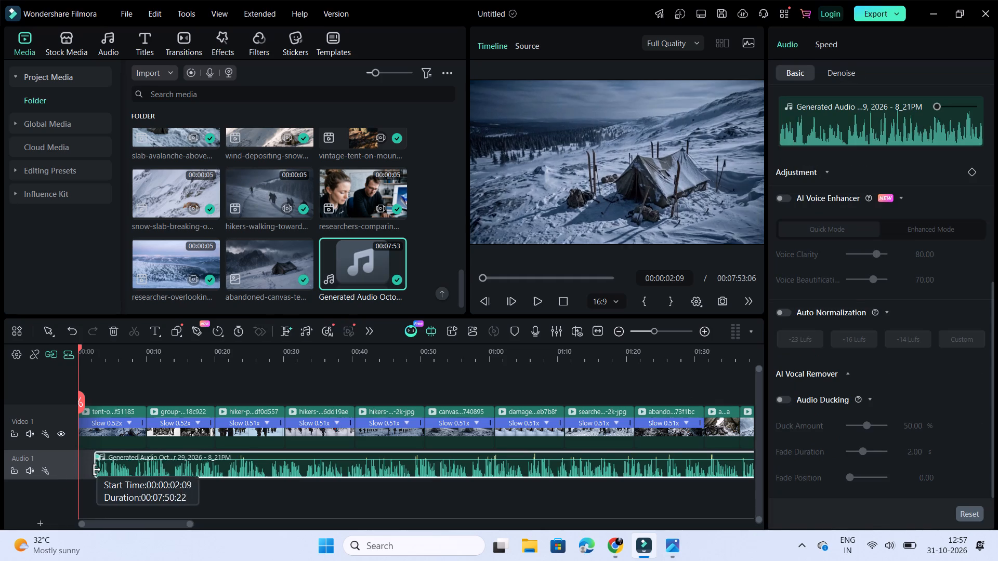
pyautogui.moveTo(97, 470); pyautogui.dragTo(156, 465)
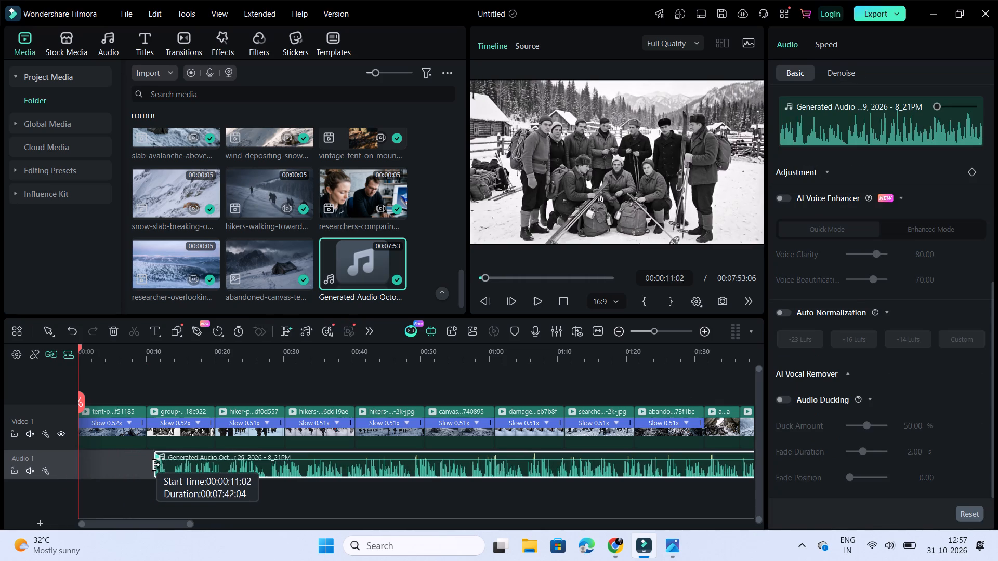
pyautogui.moveTo(156, 465); pyautogui.dragTo(209, 459)
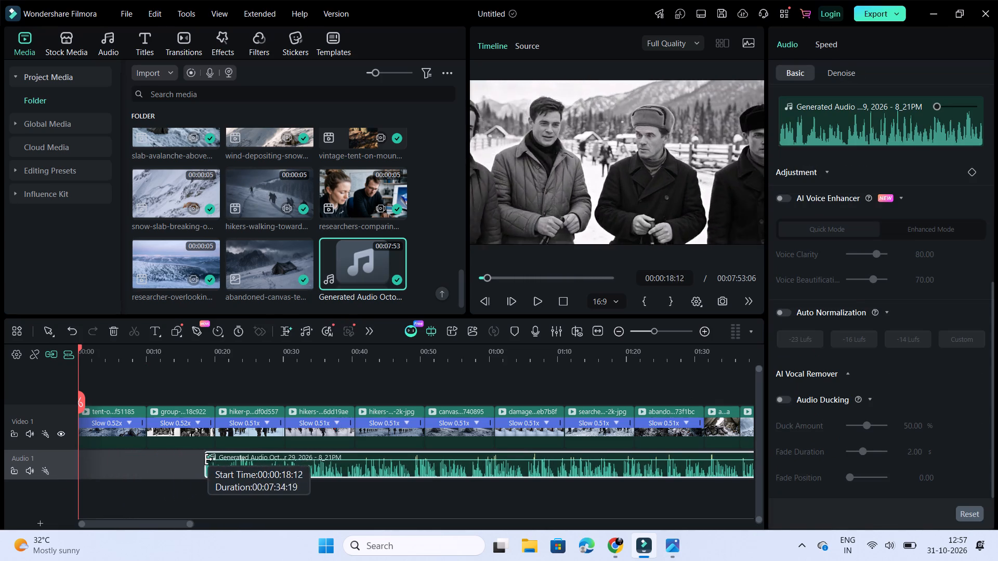
pyautogui.moveTo(209, 459); pyautogui.dragTo(305, 469)
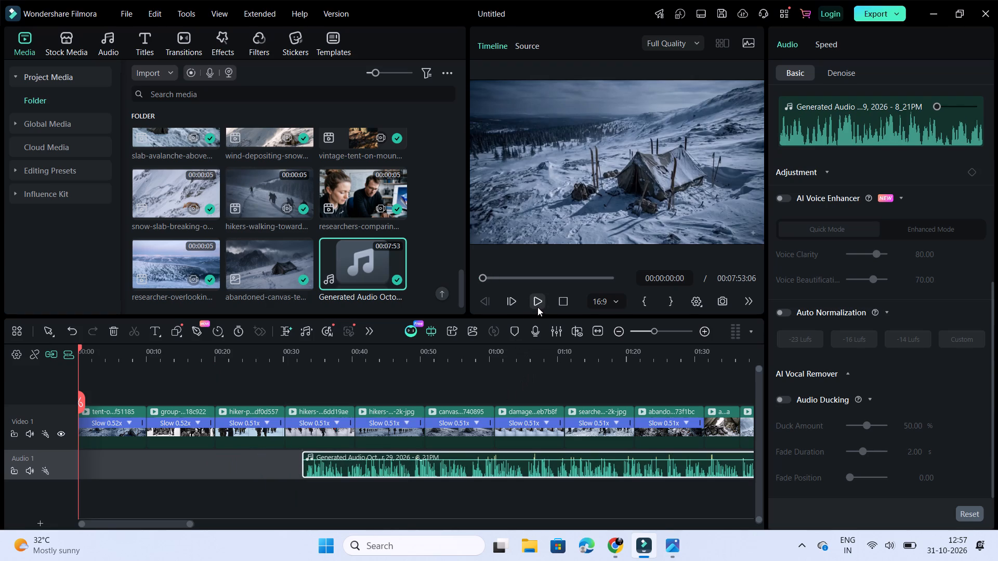
pyautogui.moveTo(385, 488); pyautogui.dragTo(282, 498)
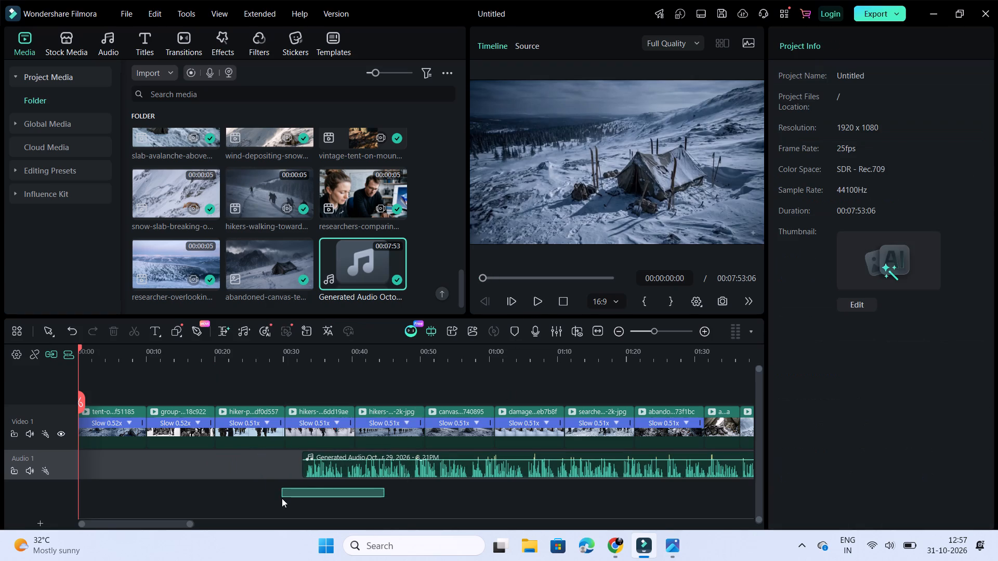
# Move the trimmed narration clip back to the start of the timeline at 00:00.
pyautogui.moveTo(487, 277); pyautogui.dragTo(506, 282)
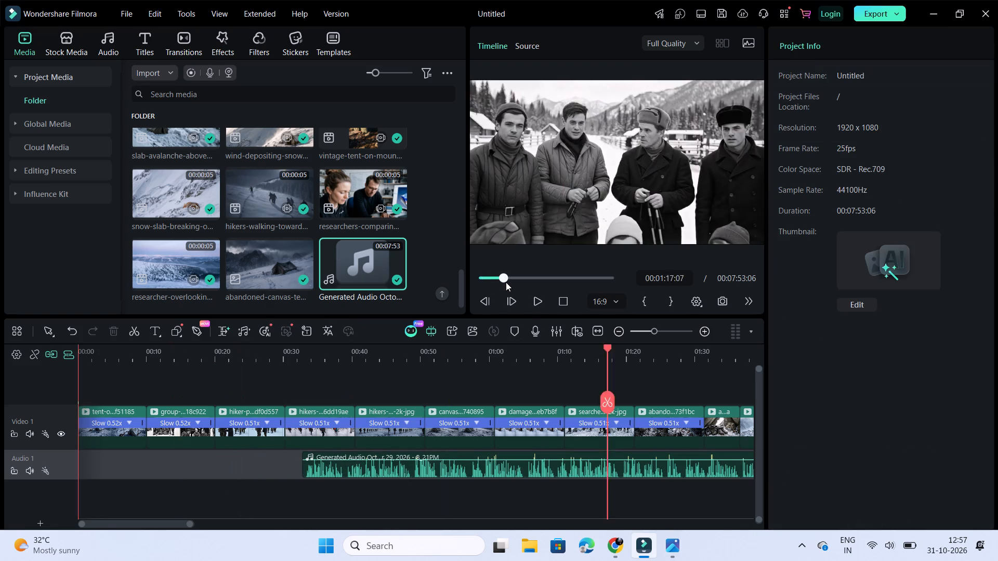
pyautogui.moveTo(506, 282); pyautogui.dragTo(490, 287)
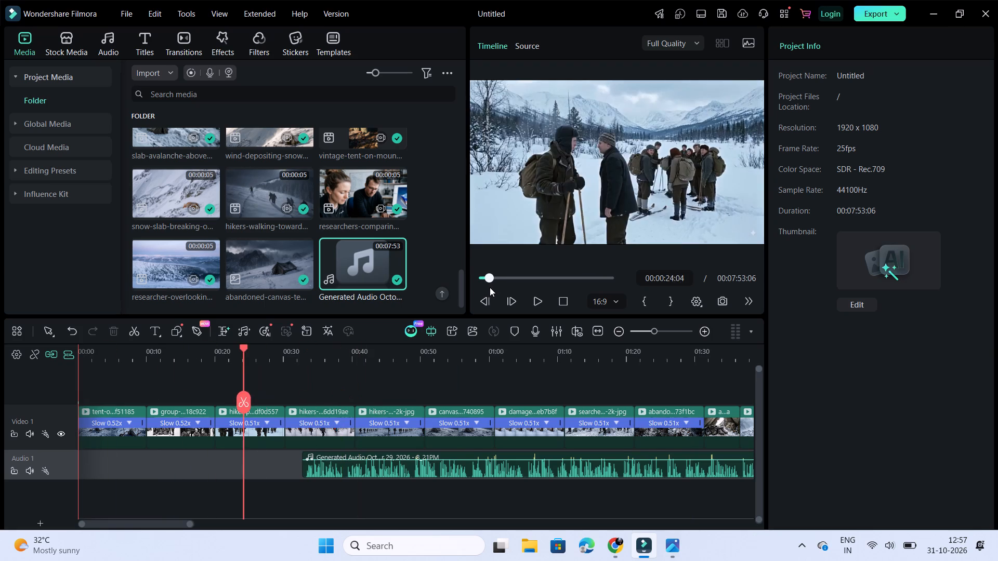
pyautogui.moveTo(490, 287); pyautogui.dragTo(491, 288)
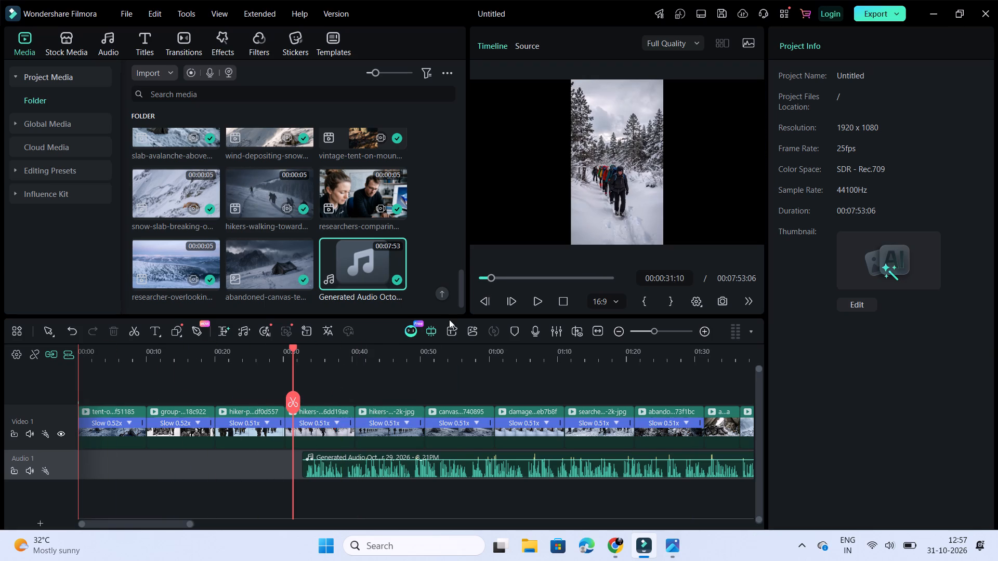
pyautogui.moveTo(492, 278); pyautogui.dragTo(384, 289)
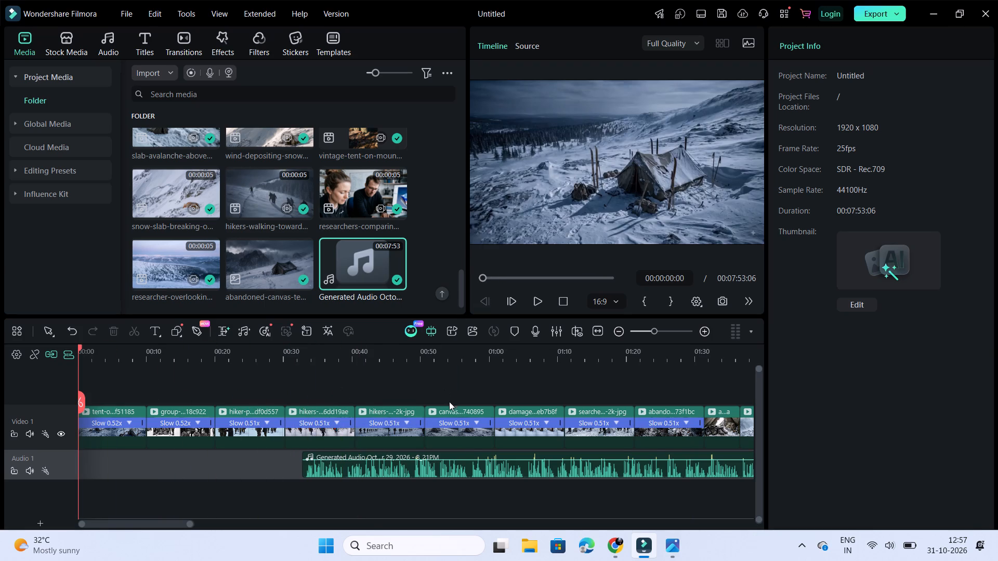
pyautogui.moveTo(469, 455); pyautogui.dragTo(187, 474)
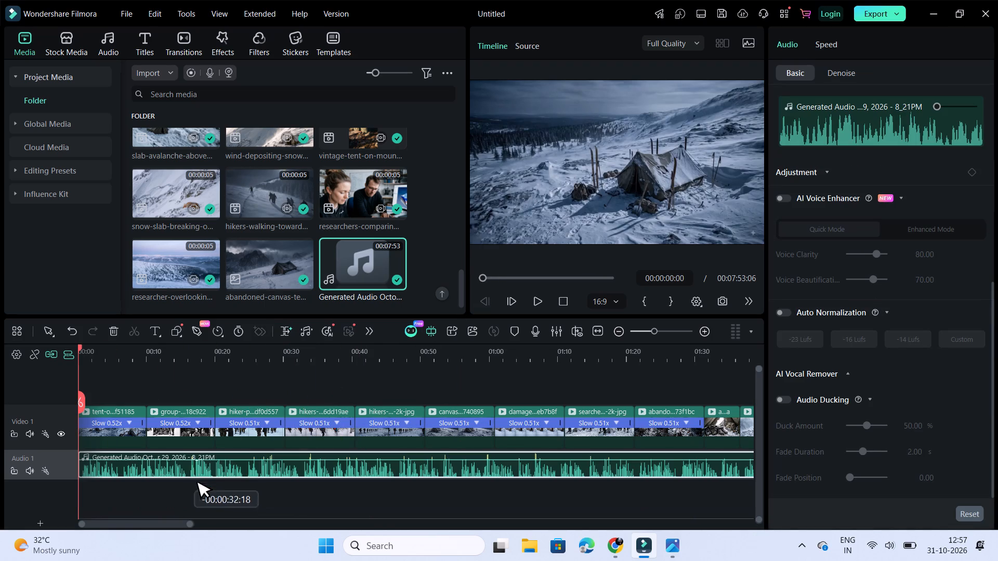
pyautogui.moveTo(187, 474); pyautogui.dragTo(181, 461)
# Play back the opening of the documentary to check the trimmed narration against the images, pausing at about 17 seconds.
pyautogui.click(535, 302)
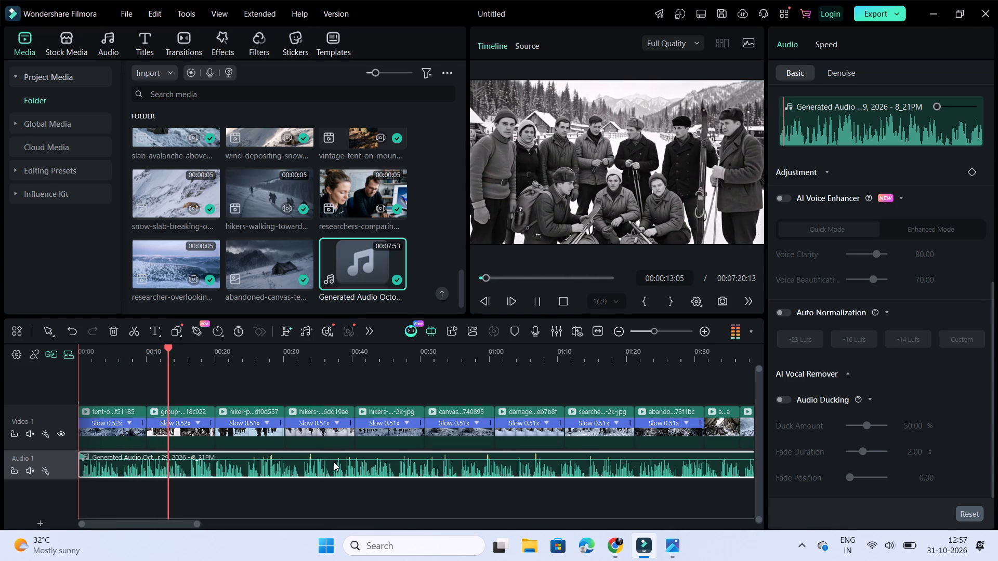
pyautogui.click(496, 472)
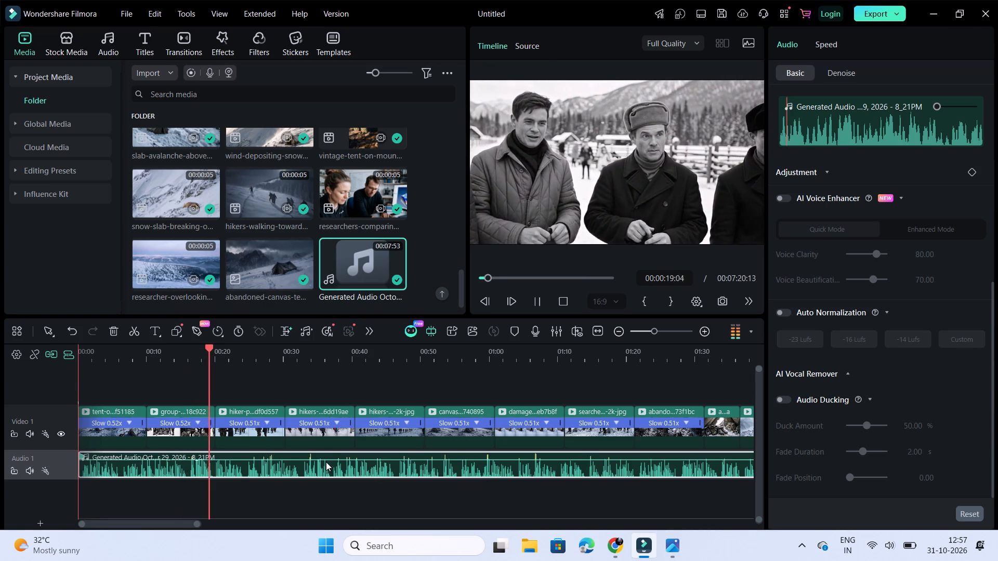
pyautogui.click(318, 460)
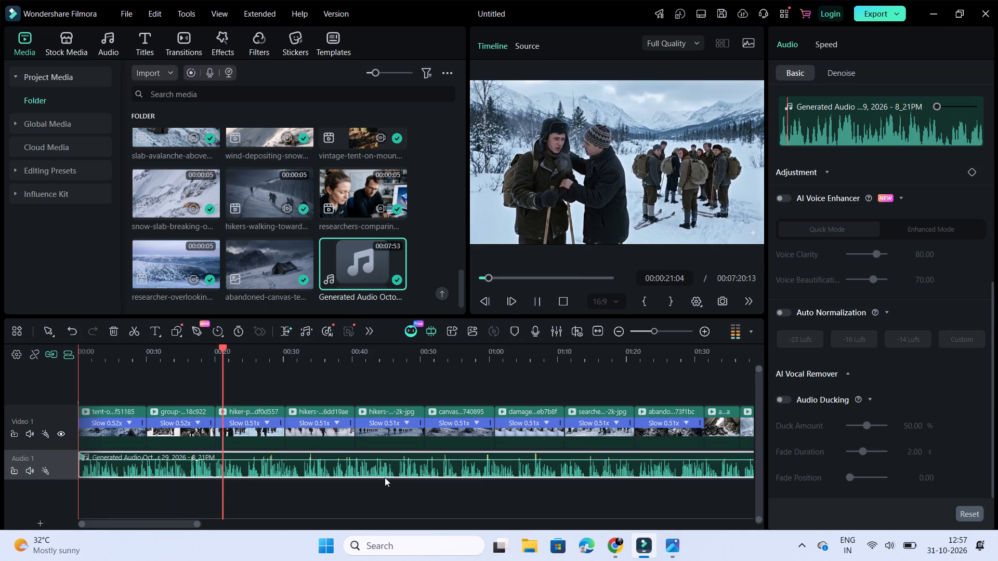
pyautogui.hscroll(-1, 385, 477)
pyautogui.hscroll(2, 362, 426)
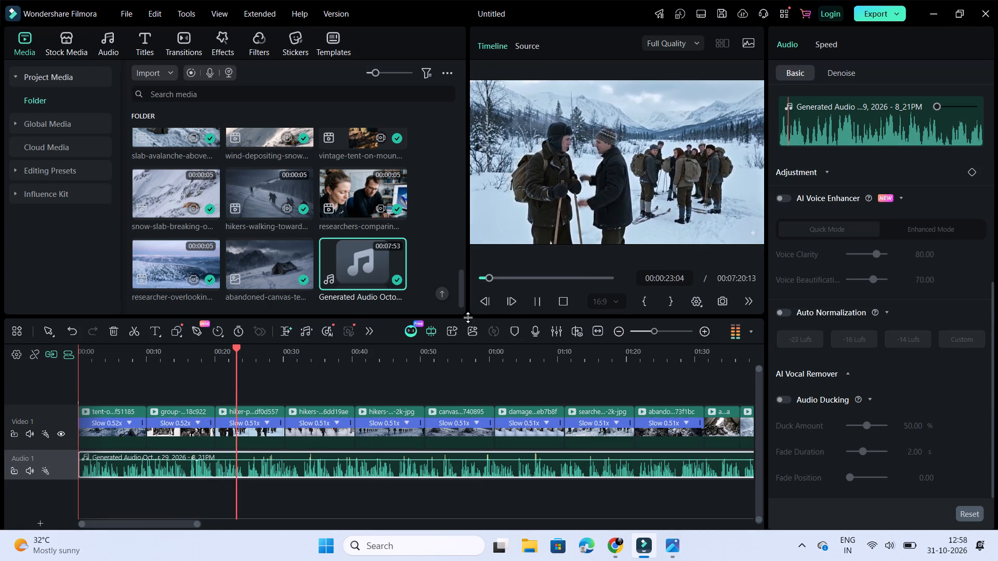
pyautogui.moveTo(490, 279); pyautogui.dragTo(485, 281)
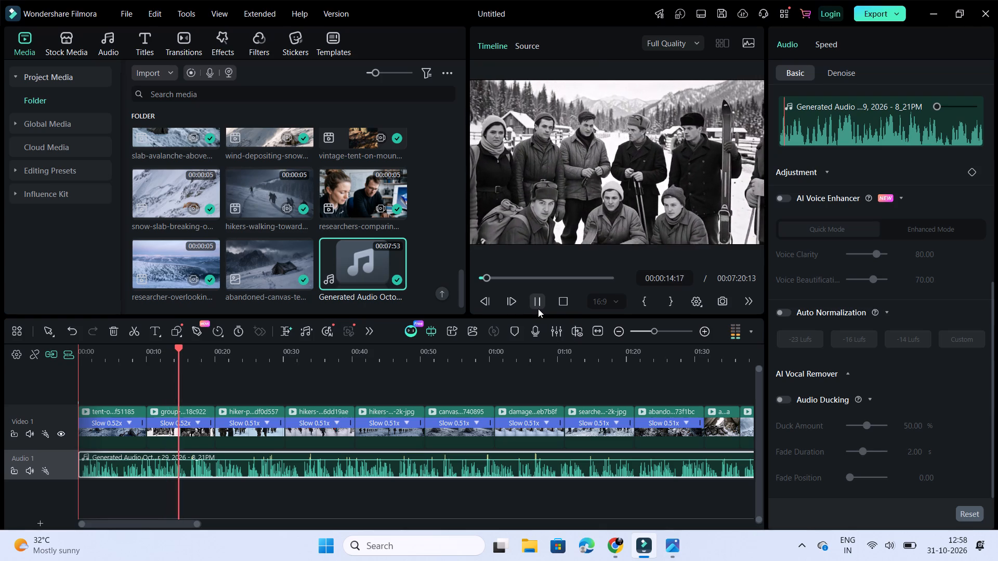
pyautogui.click(538, 309)
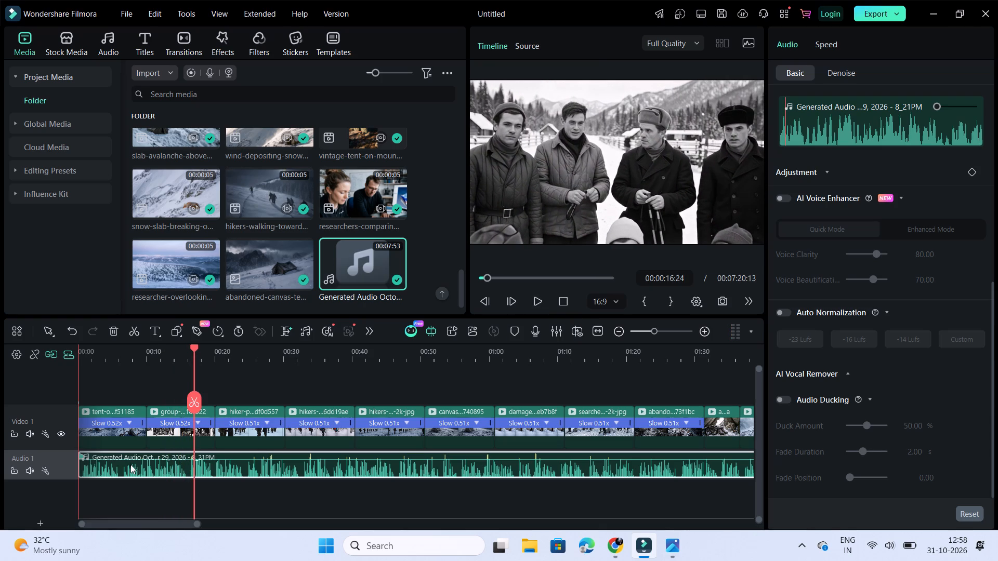
# Trim about 16 seconds off the start of the generated narration clip on the Audio 1 track.
pyautogui.click(84, 465)
pyautogui.moveTo(80, 468); pyautogui.dragTo(145, 457)
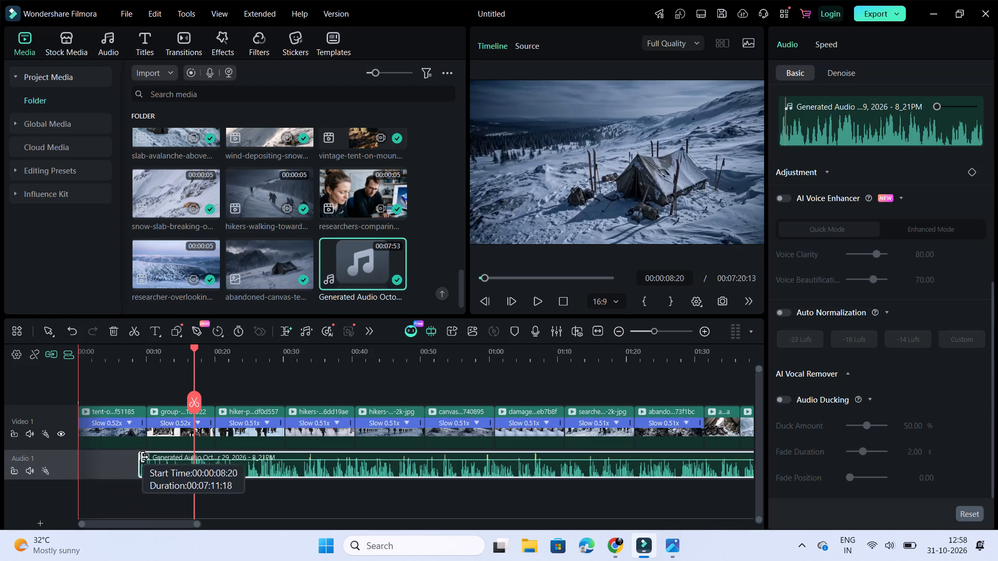
pyautogui.moveTo(145, 457); pyautogui.dragTo(189, 459)
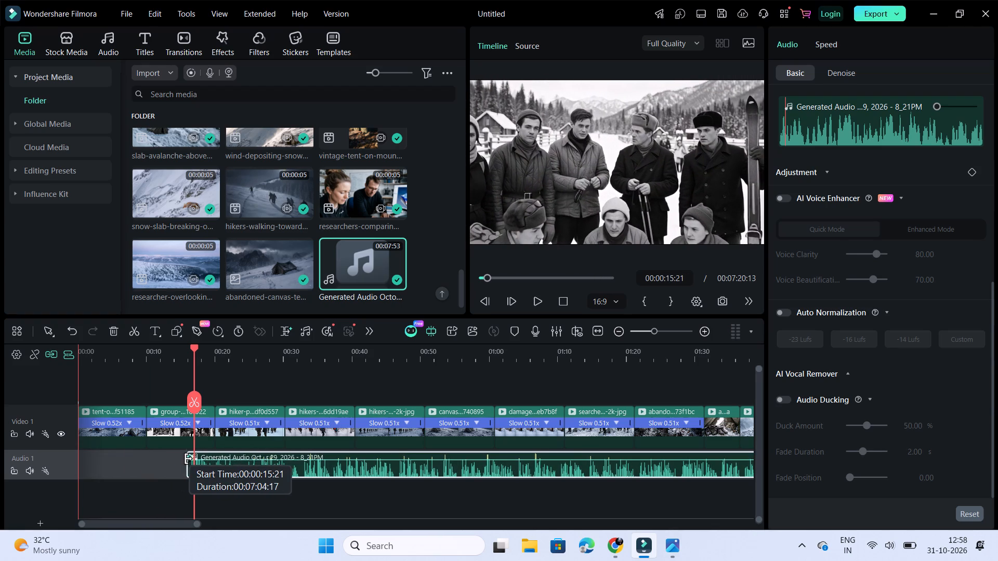
pyautogui.moveTo(189, 459); pyautogui.dragTo(190, 459)
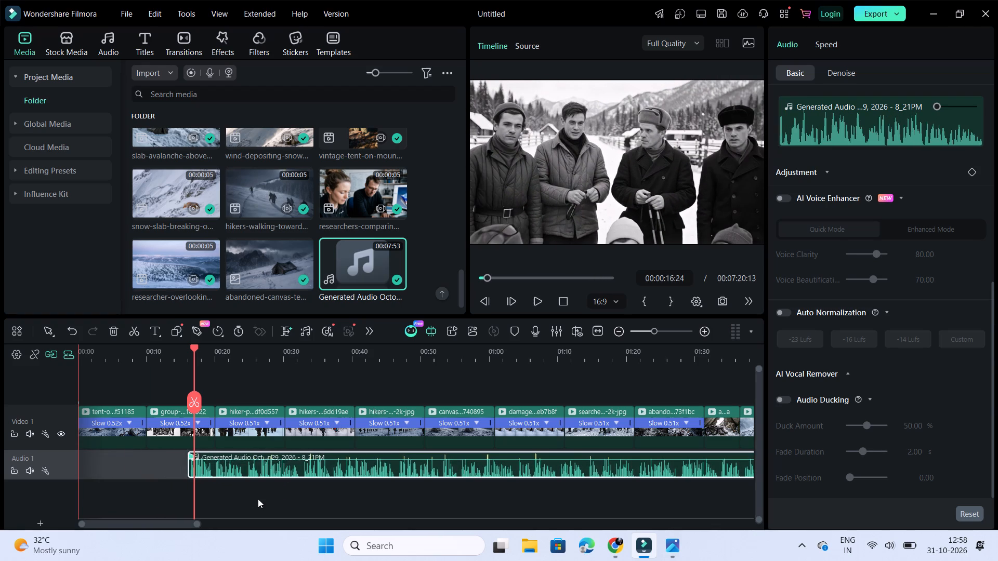
# Move the shortened narration clip back to the start of the timeline at 00:00.
pyautogui.click(261, 500)
pyautogui.moveTo(311, 462); pyautogui.dragTo(168, 464)
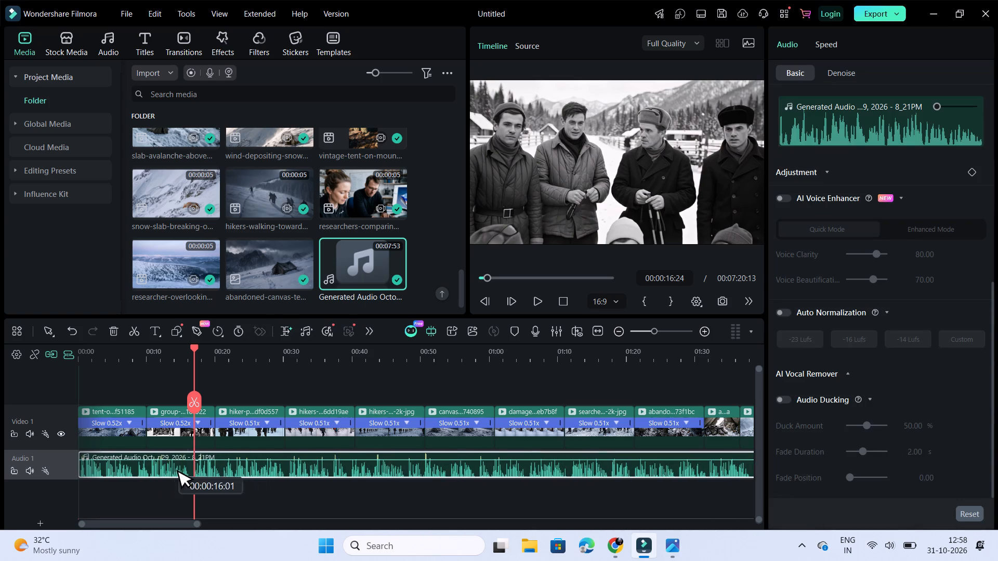
pyautogui.moveTo(168, 464); pyautogui.dragTo(167, 463)
# Play the documentary from the beginning to check narration against images, pausing on the damaged tent clip at about 1:07.
pyautogui.moveTo(489, 276); pyautogui.dragTo(386, 295)
pyautogui.click(535, 302)
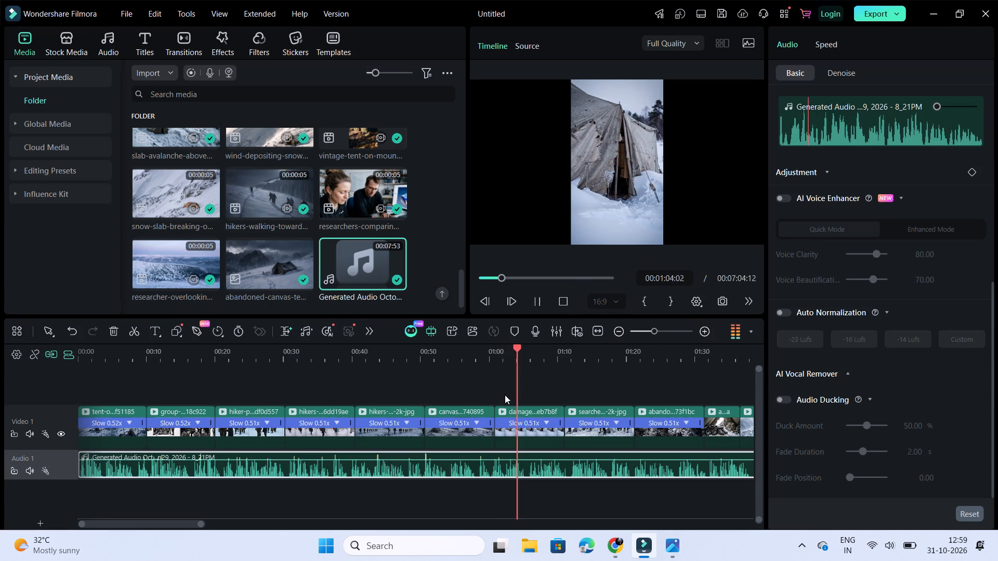
pyautogui.click(519, 430)
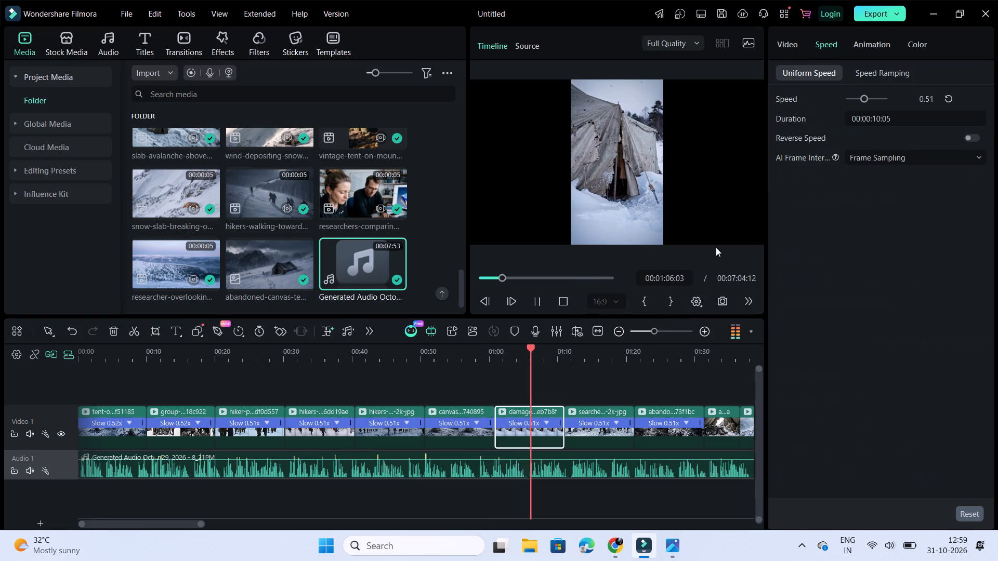
pyautogui.click(540, 301)
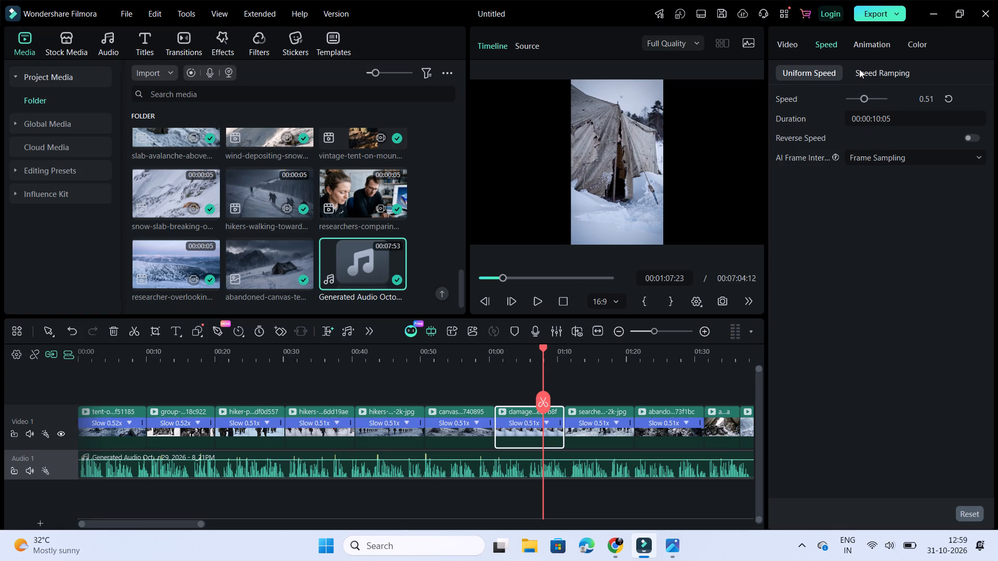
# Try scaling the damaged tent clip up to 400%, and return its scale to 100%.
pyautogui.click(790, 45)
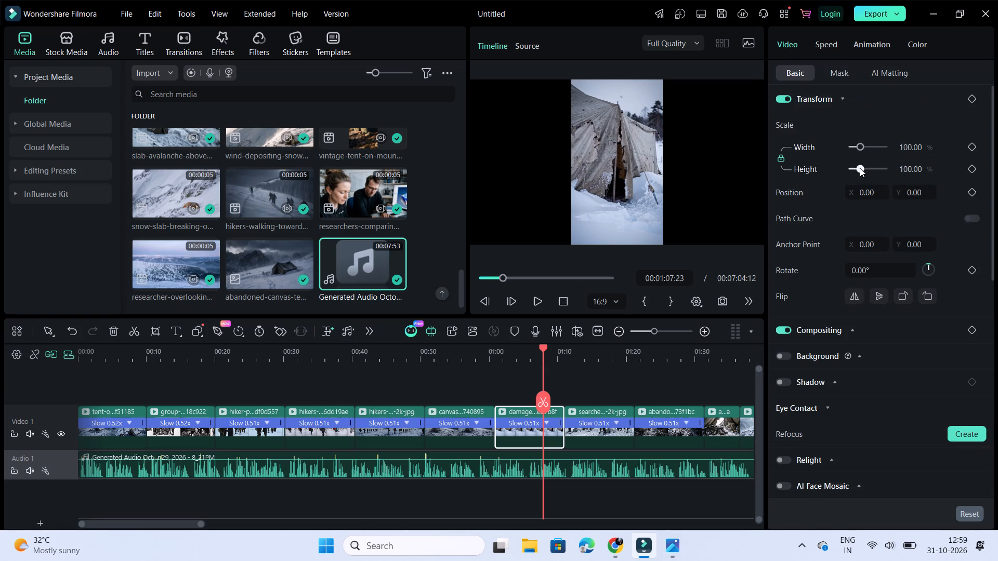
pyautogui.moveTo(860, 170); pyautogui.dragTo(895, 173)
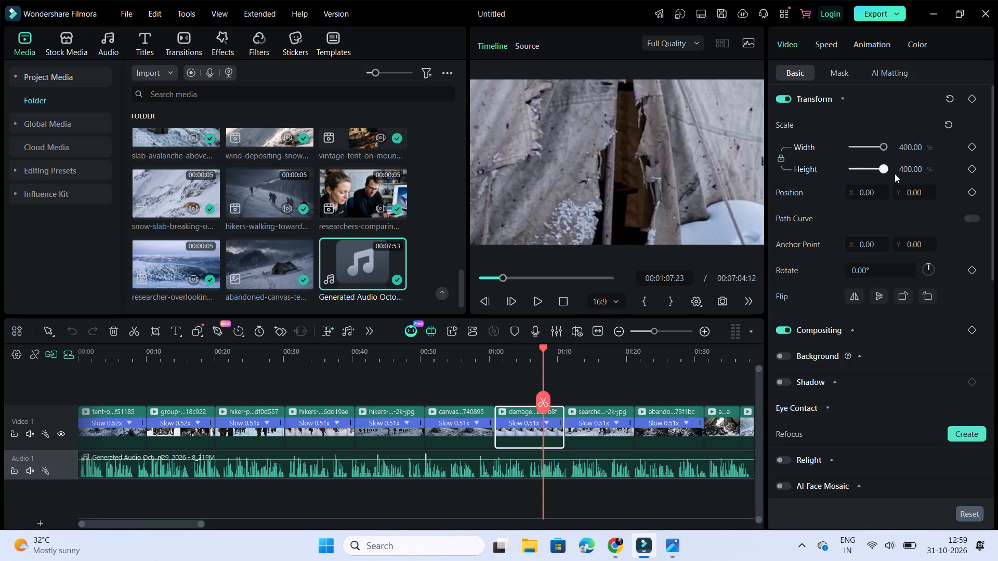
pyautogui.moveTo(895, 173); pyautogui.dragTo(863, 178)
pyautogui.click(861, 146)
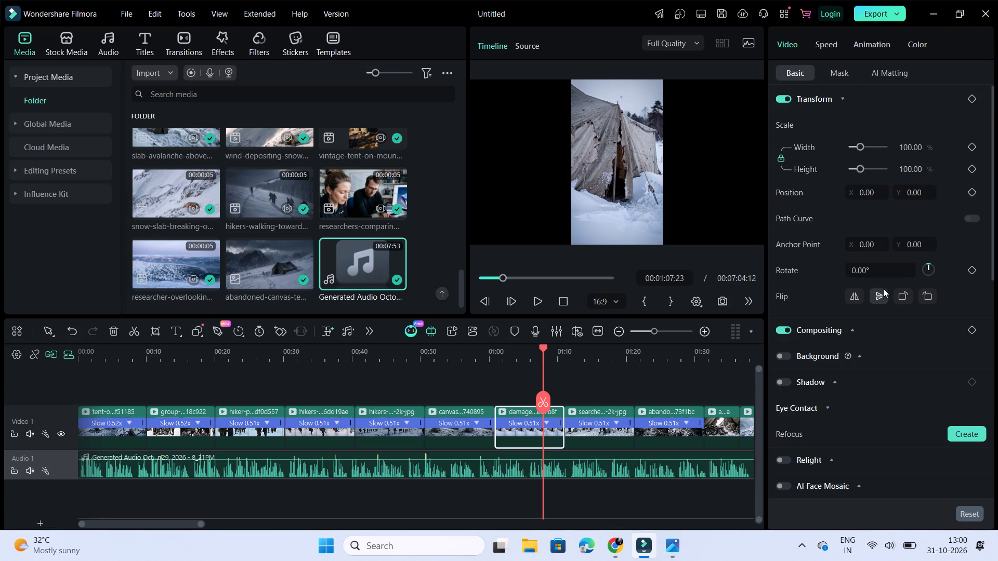
# Give the damaged tent clip a Basic Blur background at the 20% level, after comparing it with no background and with 60%.
pyautogui.click(780, 355)
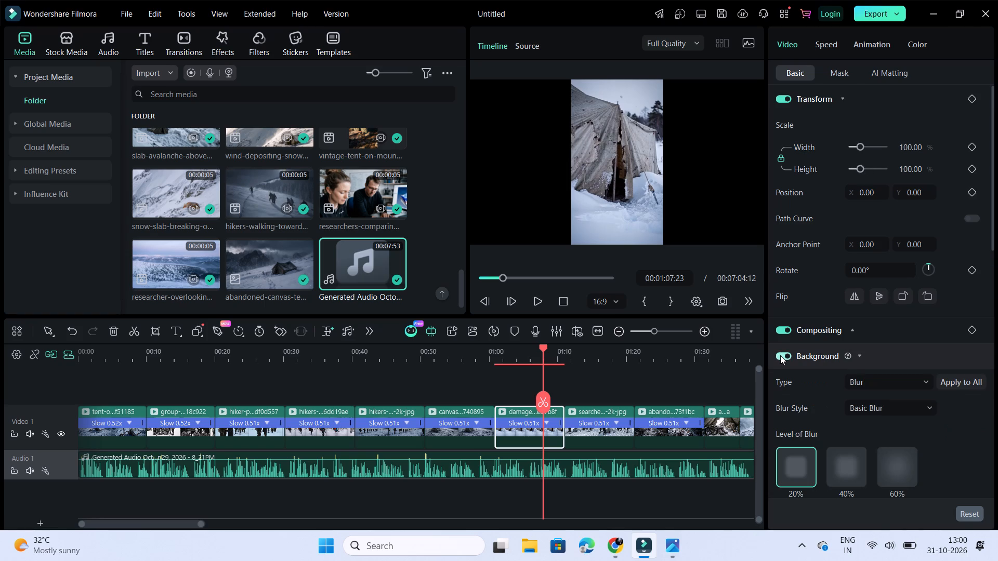
pyautogui.click(780, 355)
pyautogui.click(780, 355)
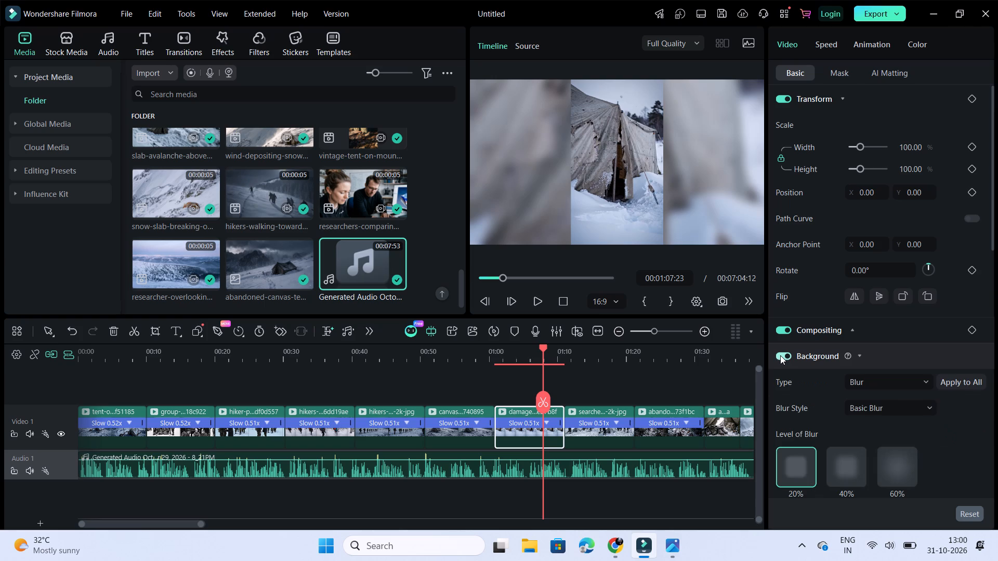
pyautogui.click(780, 355)
pyautogui.click(780, 355)
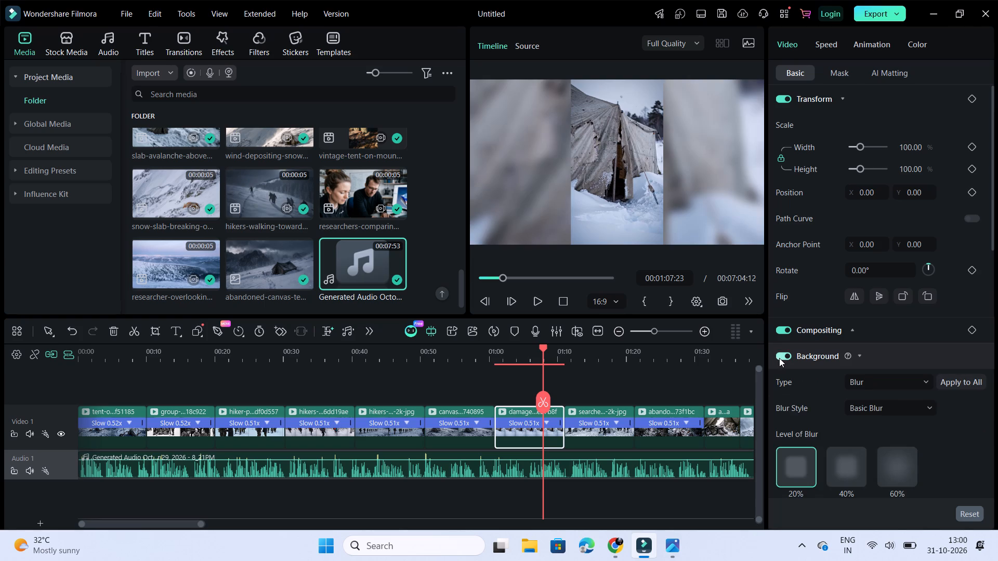
pyautogui.click(779, 358)
pyautogui.click(779, 358)
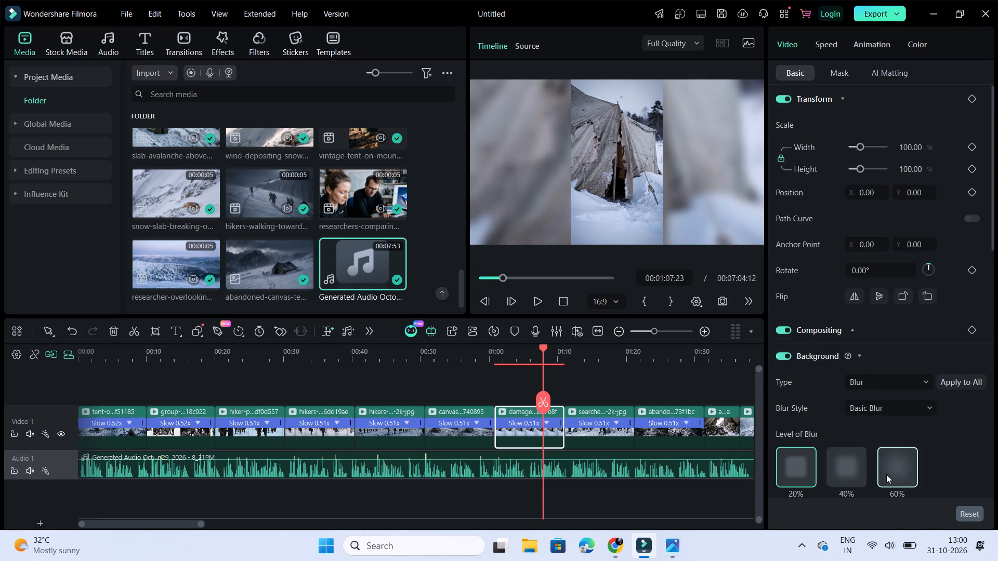
pyautogui.click(889, 473)
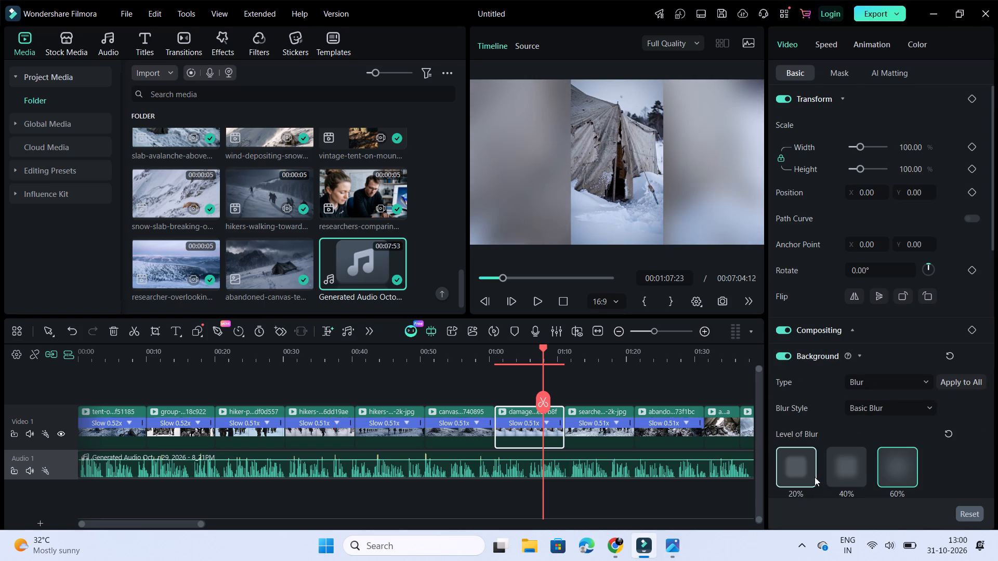
pyautogui.click(794, 471)
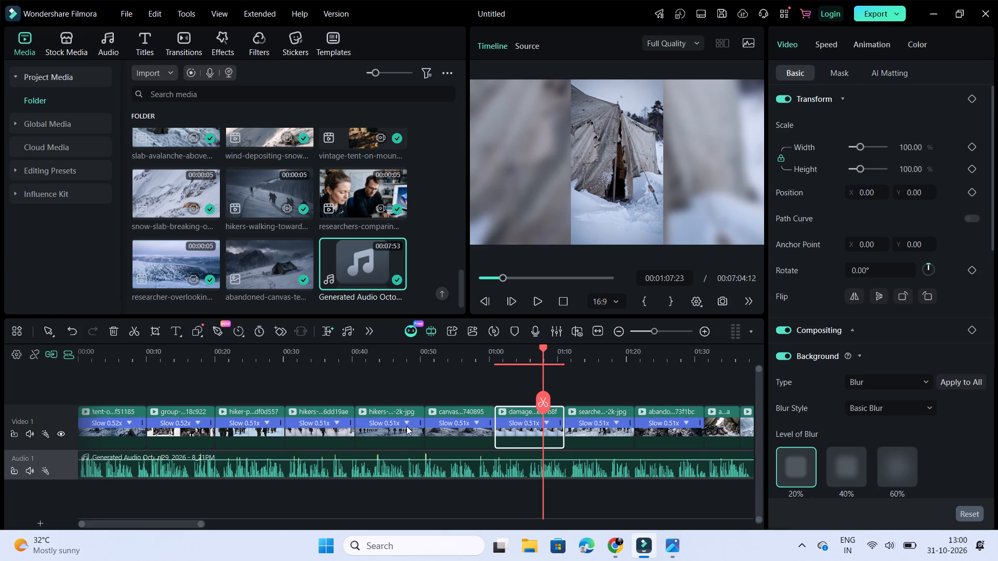
# Examine the background settings of the hiker and searcher clips, and play back the blurred tent image from about 1:07.
pyautogui.click(393, 437)
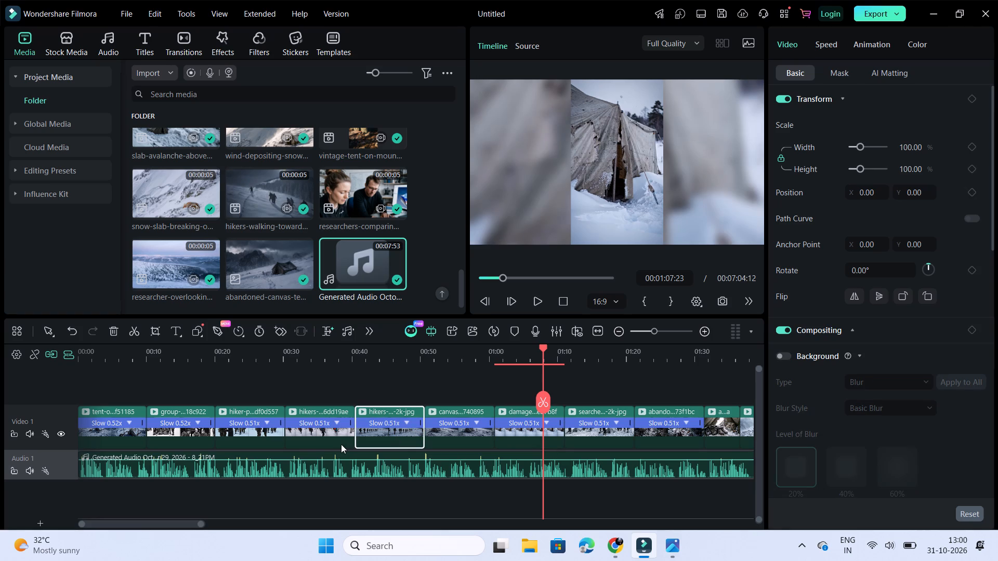
pyautogui.click(338, 441)
pyautogui.click(265, 435)
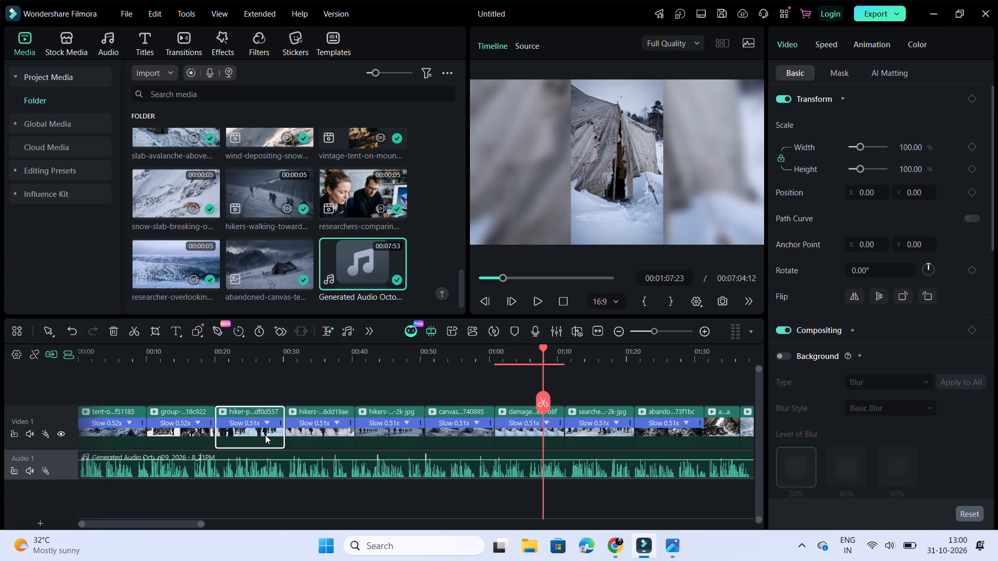
pyautogui.hscroll(1, 265, 435)
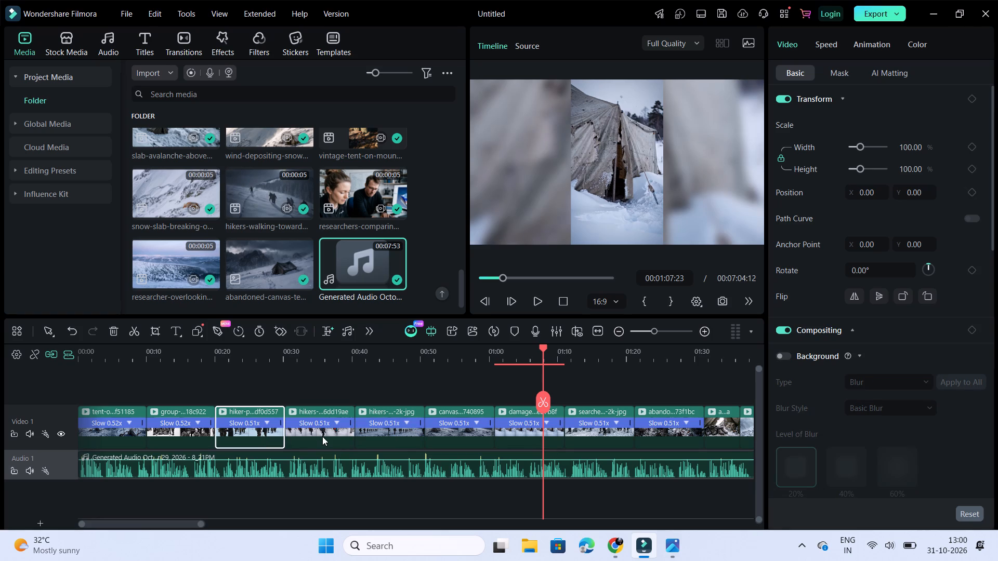
pyautogui.click(322, 436)
pyautogui.click(539, 303)
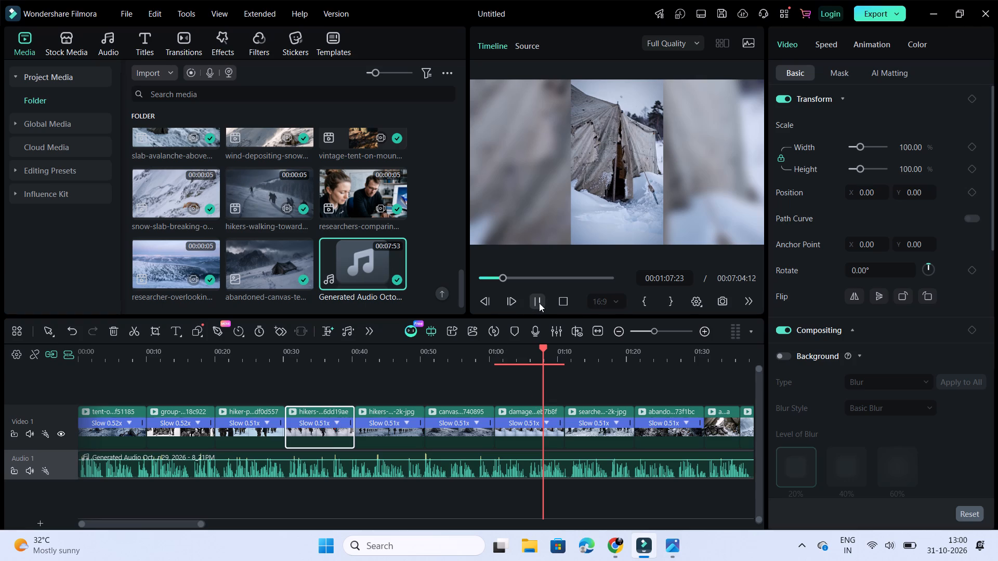
pyautogui.click(539, 303)
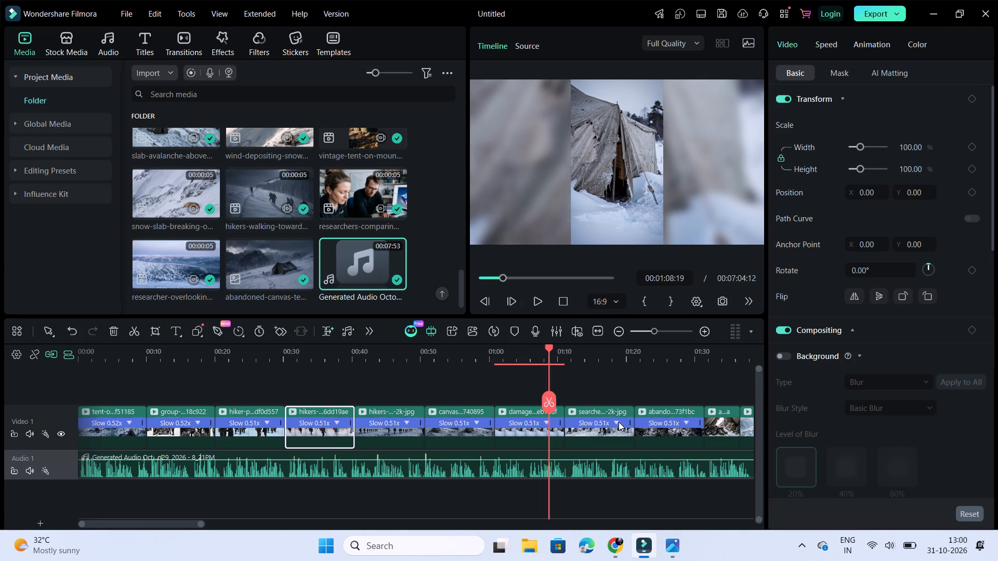
pyautogui.click(594, 436)
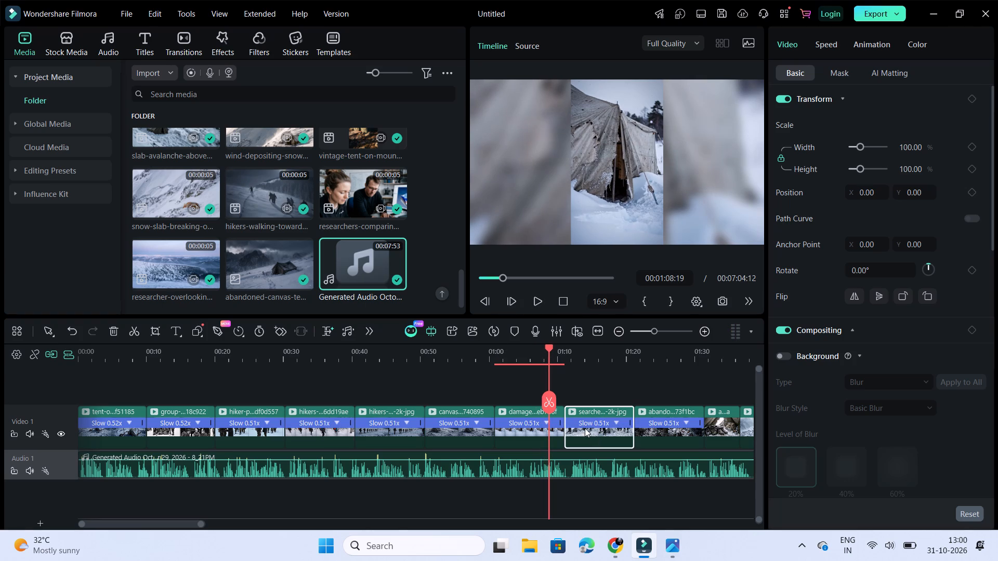
pyautogui.click(534, 307)
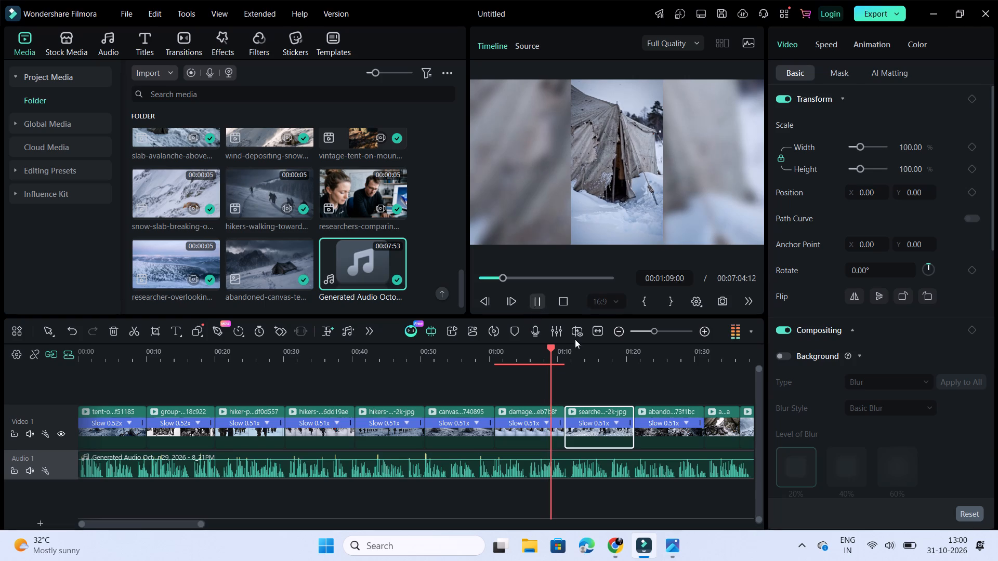
# Set the duration of the first unslowed clip, at about 1:31 on Video 1, to 00:00:10:05 using Uniform Speed.
pyautogui.hscroll(-2, 720, 491)
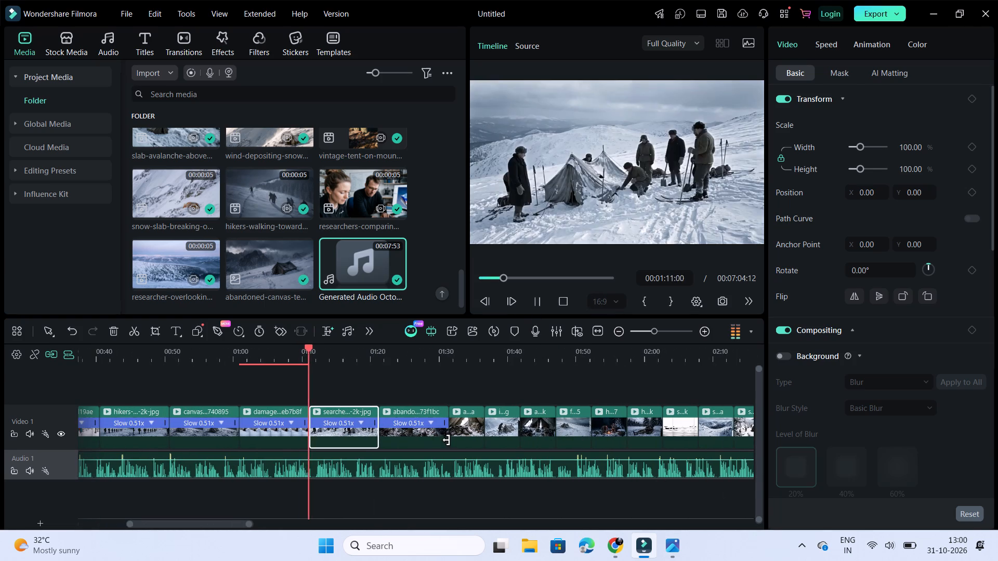
pyautogui.click(465, 424)
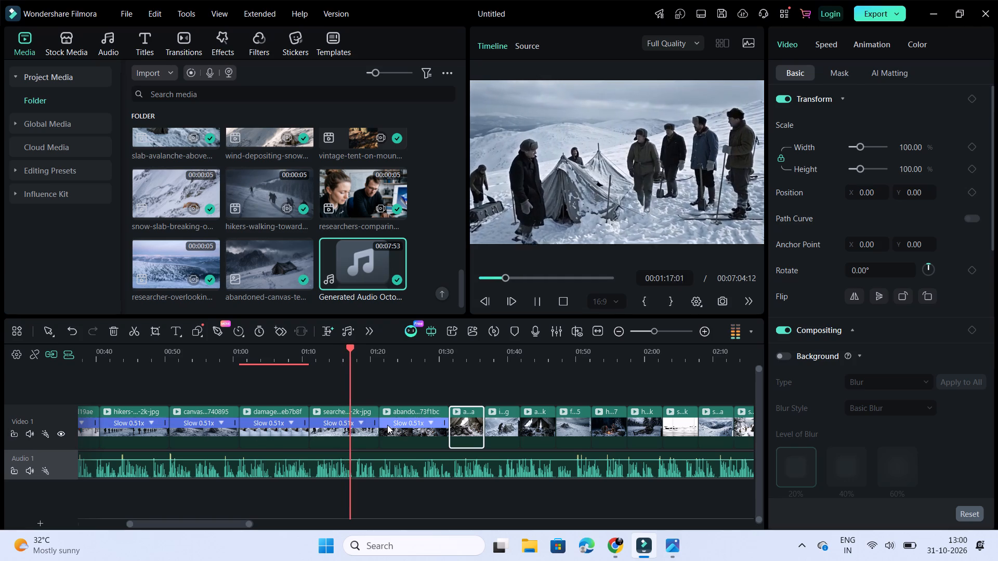
pyautogui.click(825, 51)
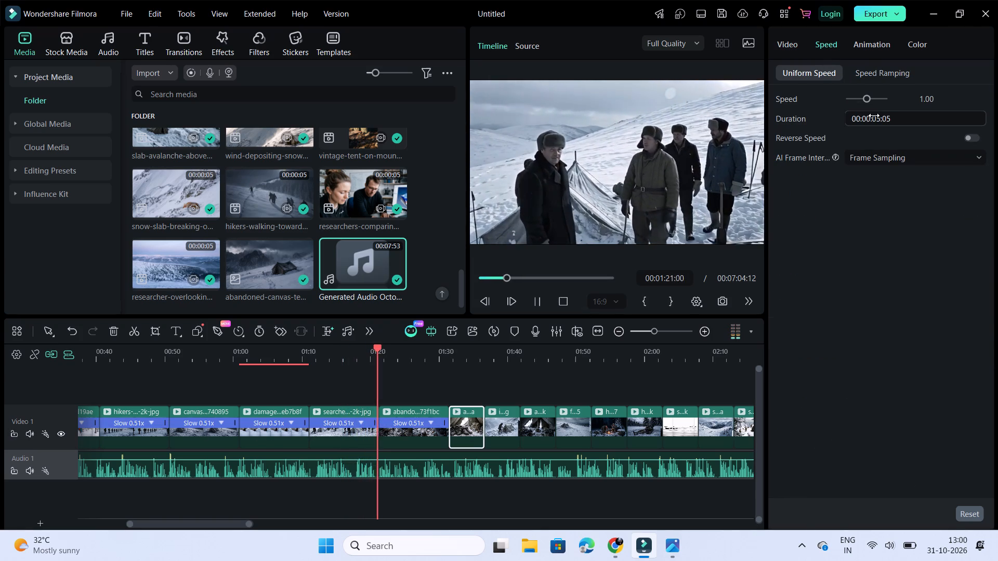
pyautogui.click(877, 121)
pyautogui.click(877, 121)
pyautogui.moveTo(877, 121); pyautogui.dragTo(885, 121)
pyautogui.press('Left')
pyautogui.press('Right')
pyautogui.press('Left')
pyautogui.press('Left')
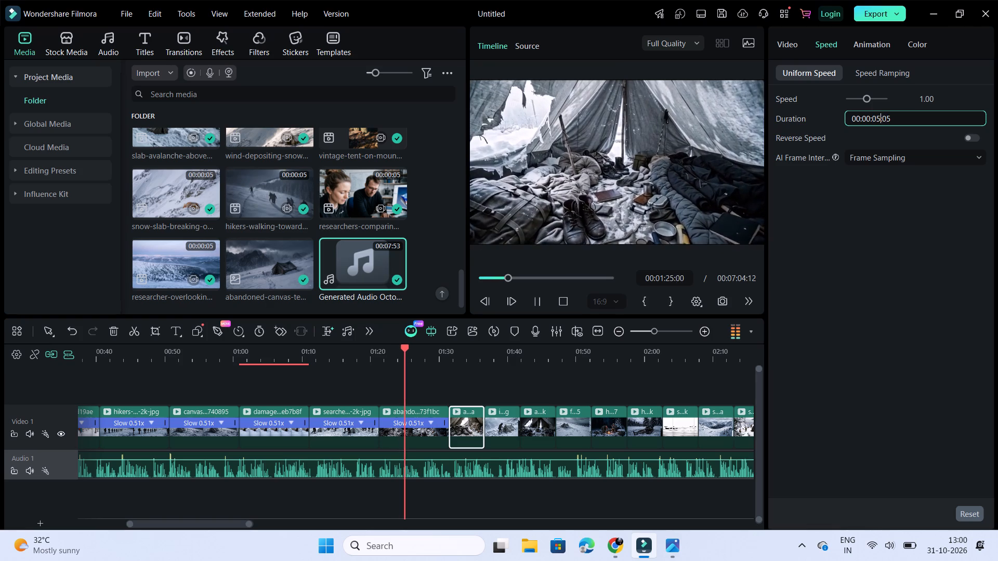
pyautogui.press('BackSpace')
pyautogui.press('BackSpace')
pyautogui.write('10')
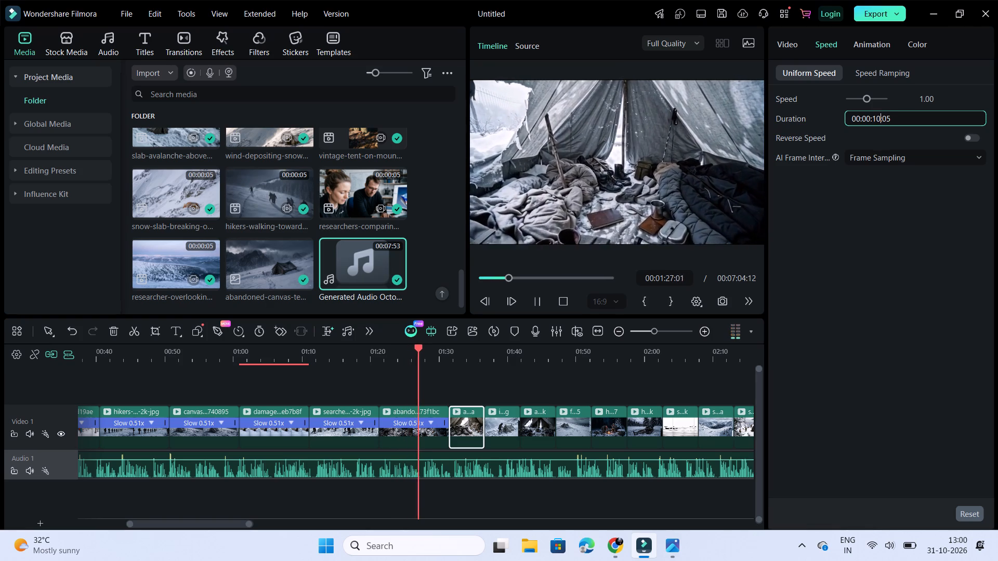
pyautogui.click(922, 219)
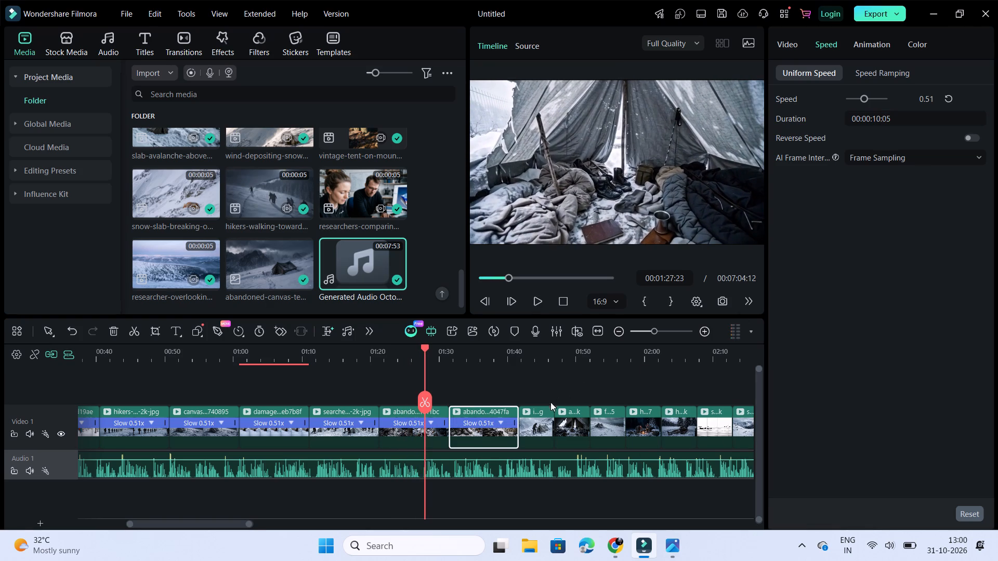
# Set the duration of the following investigators clip, at about 1:42 on Video 1, to 00:00:10:05.
pyautogui.click(532, 429)
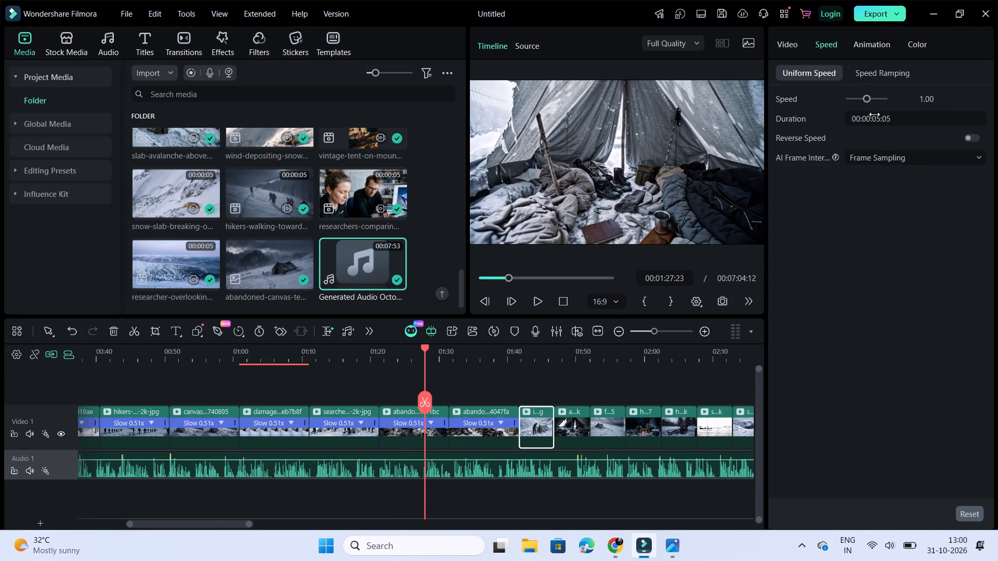
pyautogui.doubleClick(881, 118)
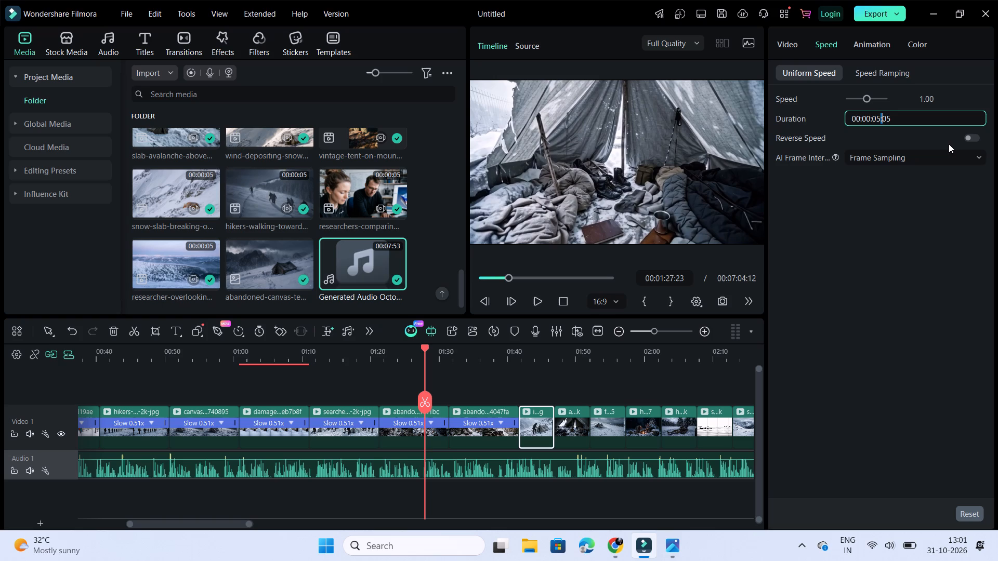
pyautogui.press('Left')
pyautogui.press('BackSpace')
pyautogui.press('BackSpace')
pyautogui.write('10')
pyautogui.click(853, 361)
# Set the duration of the abandoned-scene clip starting at about 1:52 on Video 1 to 00:00:10:05.
pyautogui.click(610, 431)
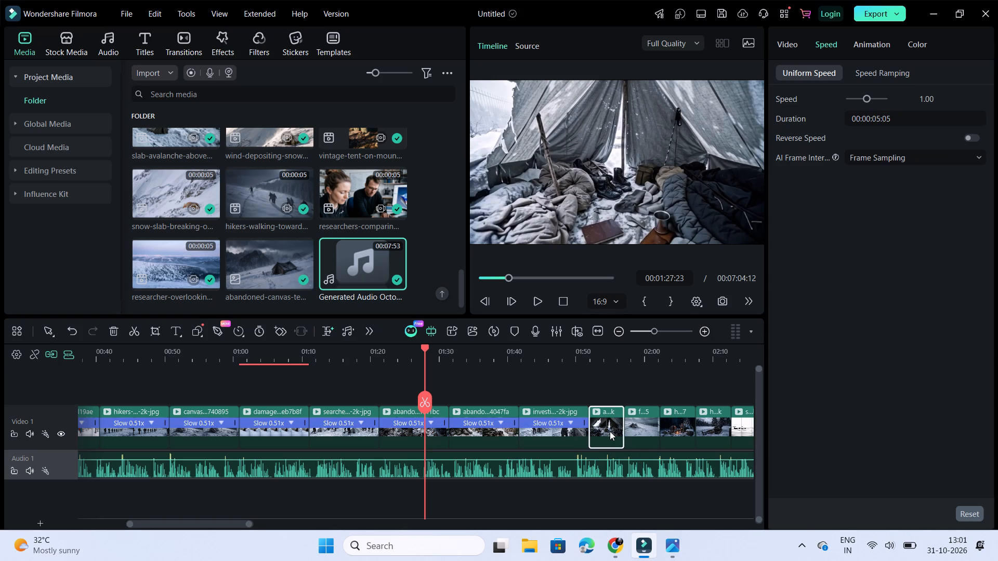
pyautogui.doubleClick(874, 119)
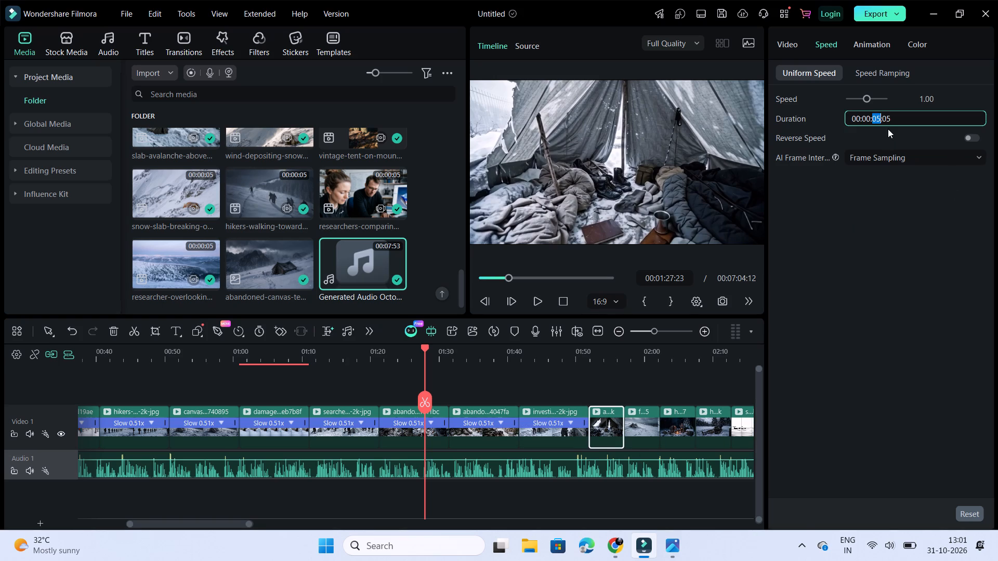
pyautogui.press('Return')
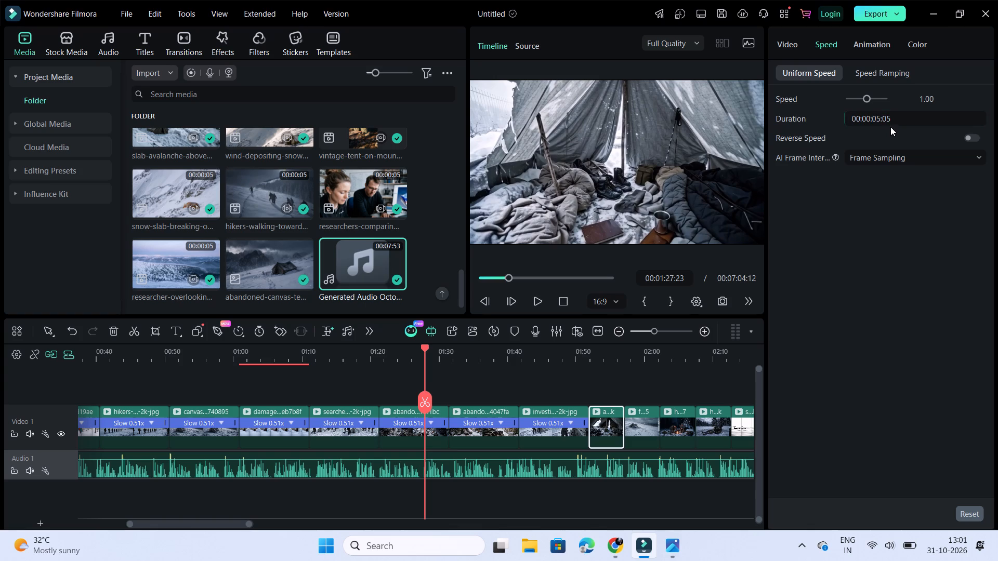
pyautogui.doubleClick(881, 118)
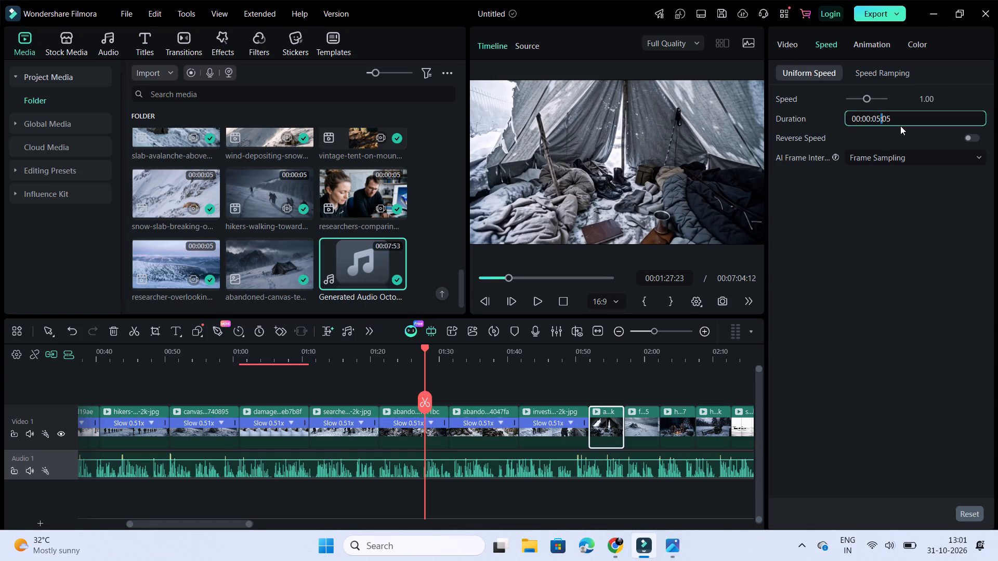
pyautogui.press('Left')
pyautogui.press('BackSpace')
pyautogui.press('BackSpace')
pyautogui.write('10')
pyautogui.click(844, 238)
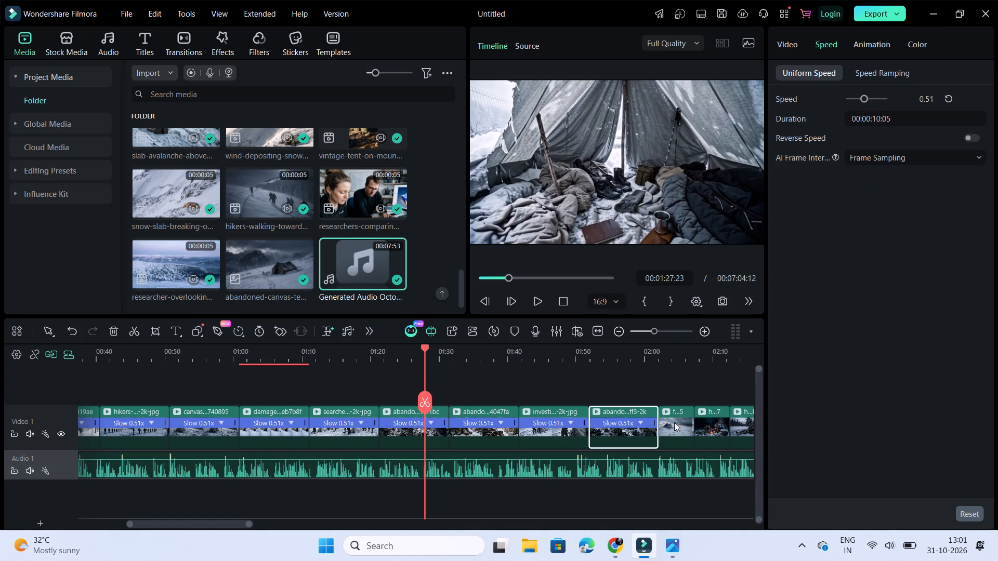
# Set the duration of the footprints clip starting at about 2:02 on Video 1 to 00:00:10:05.
pyautogui.click(674, 422)
pyautogui.doubleClick(880, 116)
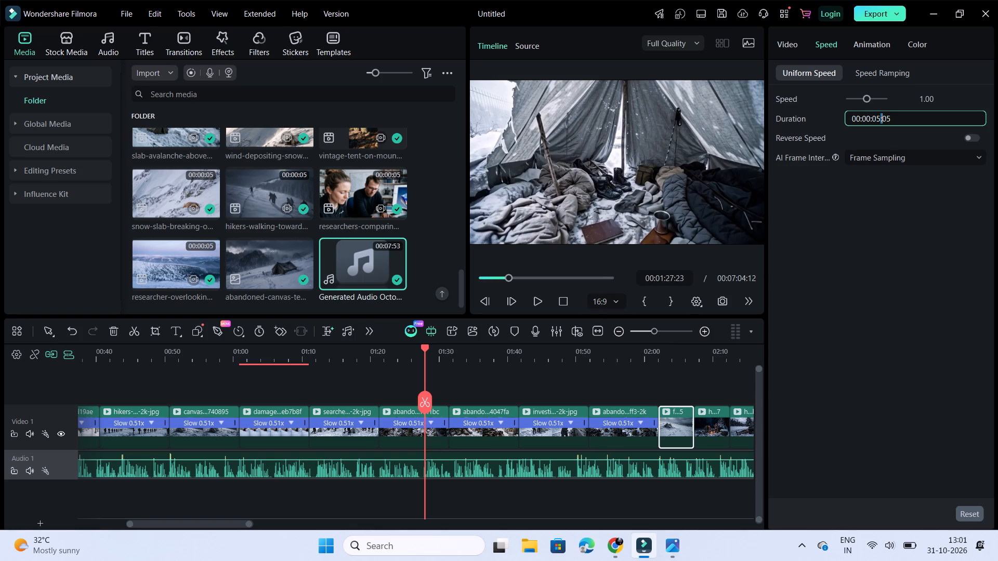
pyautogui.press('Left')
pyautogui.press('BackSpace')
pyautogui.press('BackSpace')
pyautogui.write('10')
pyautogui.click(843, 303)
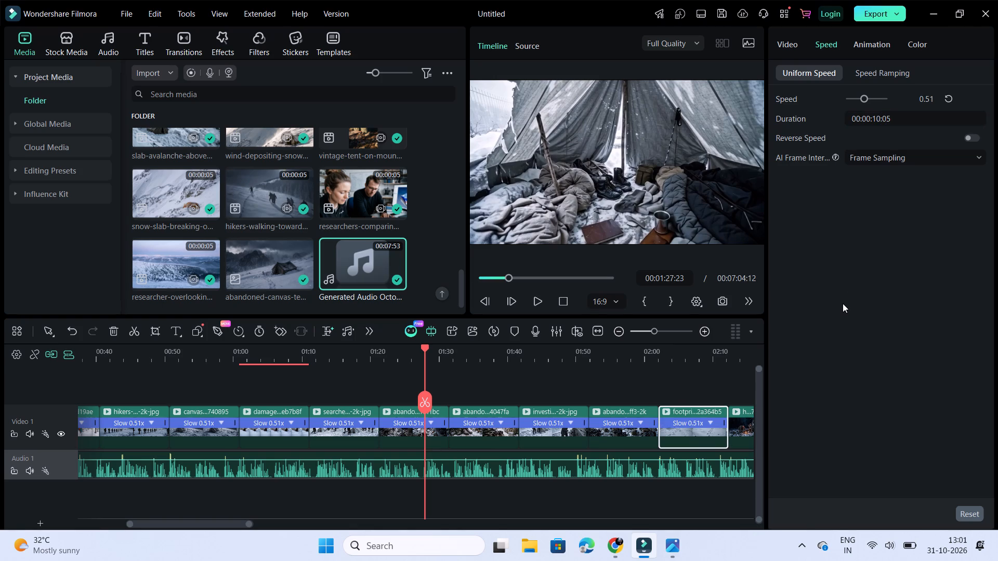
# Set the footprints clip's AI Frame Interpolation to Optical Flow.
pyautogui.click(937, 159)
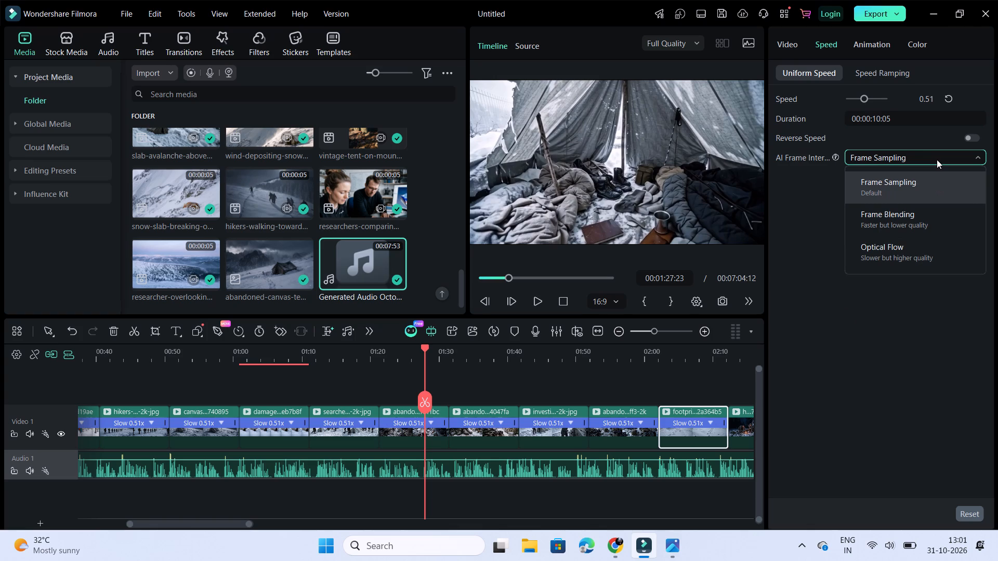
pyautogui.click(894, 257)
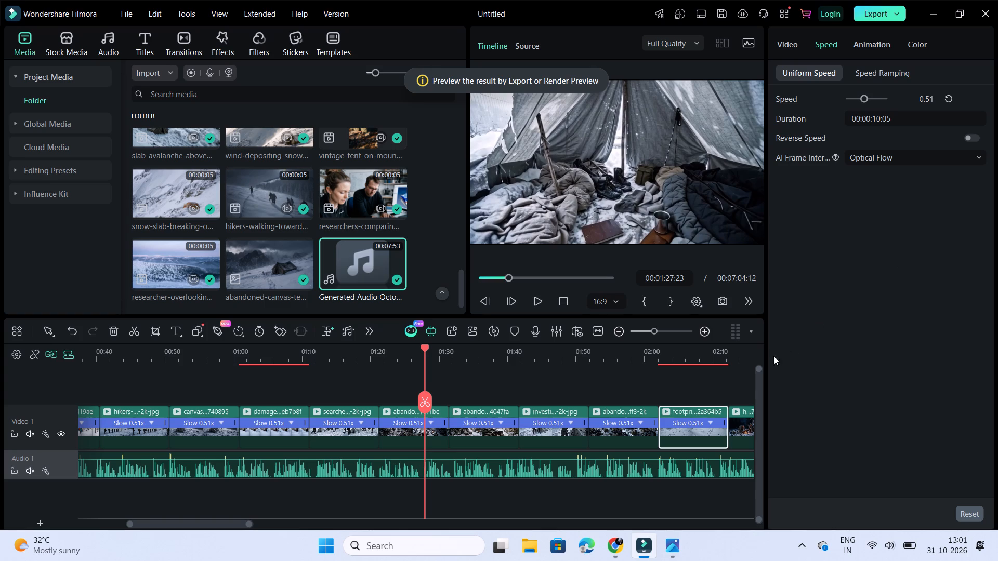
# Examine the remaining unslowed clips on Video 1 through to the two still images at the end of the track.
pyautogui.hscroll(-4, 747, 383)
pyautogui.scroll(1, 747, 383)
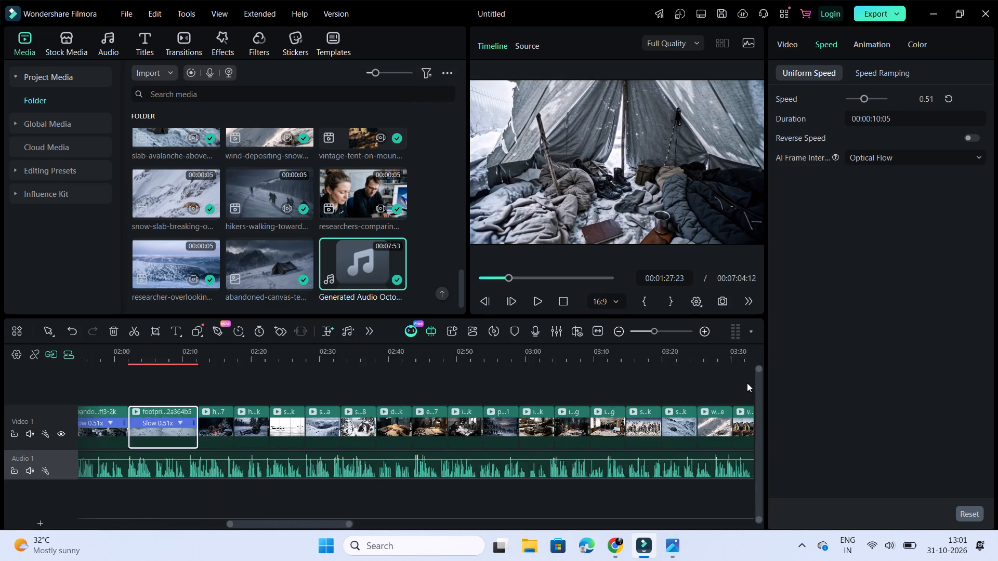
pyautogui.scroll(1, 747, 383)
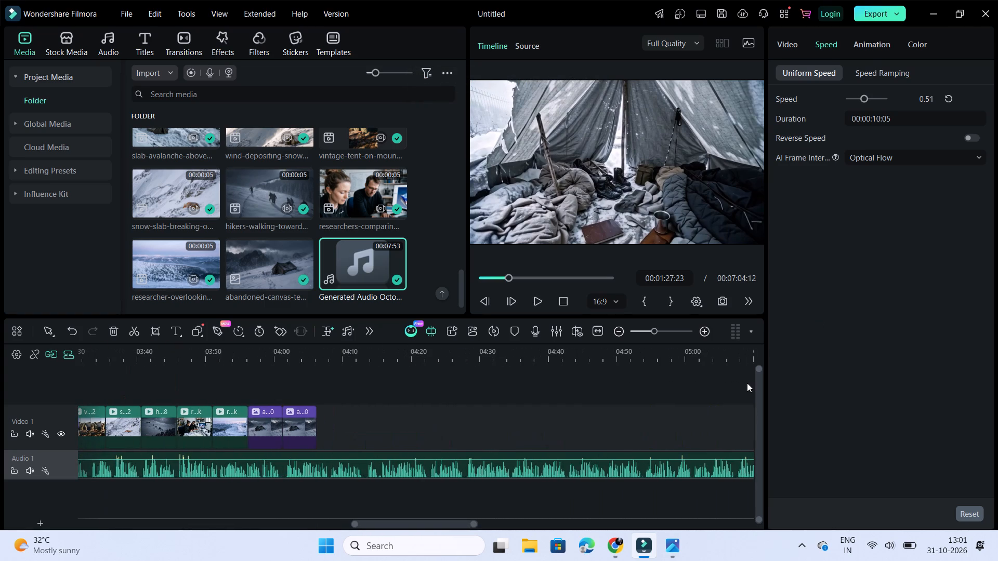
pyautogui.scroll(1, 747, 383)
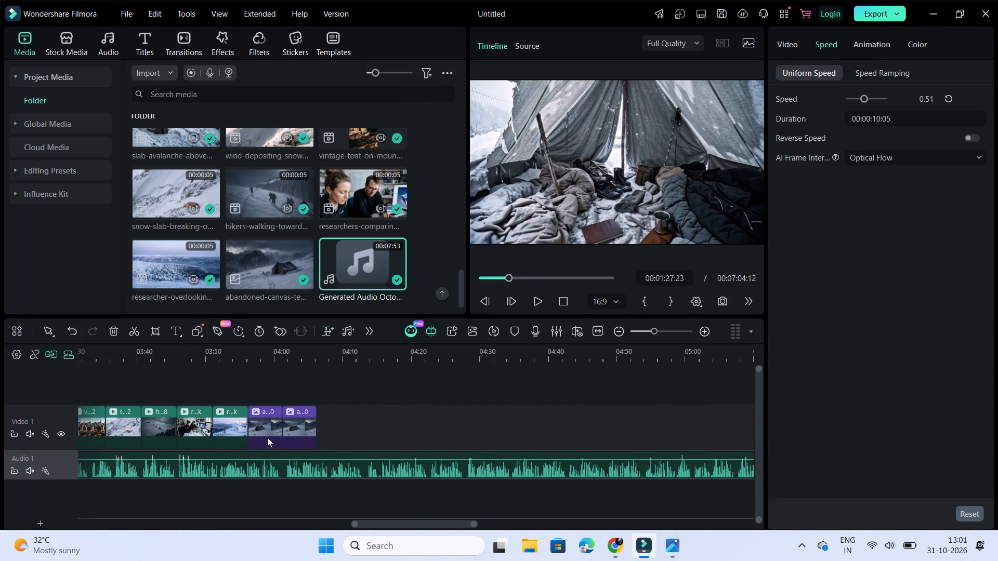
pyautogui.click(261, 429)
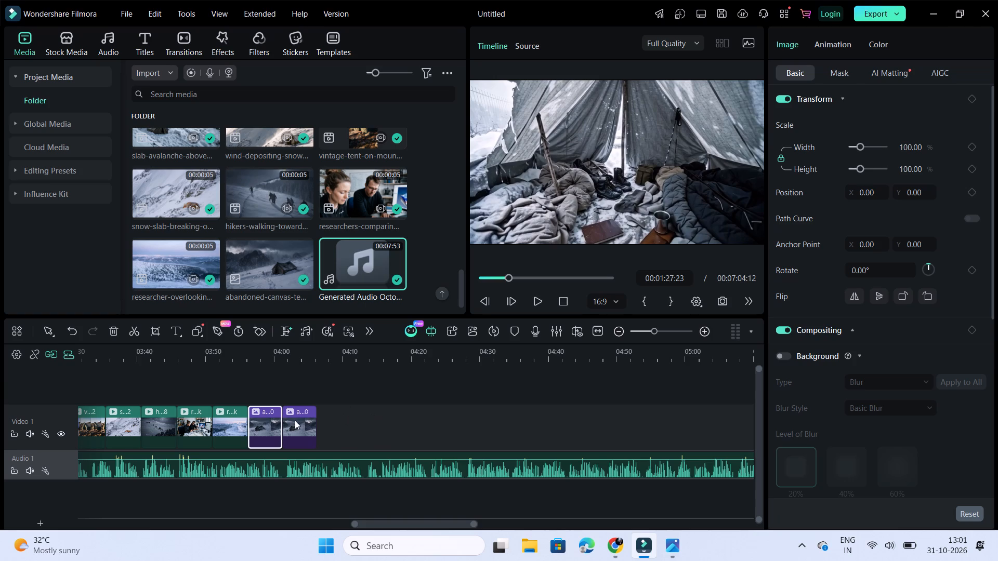
pyautogui.click(294, 422)
pyautogui.click(263, 422)
pyautogui.hscroll(1, 292, 392)
pyautogui.click(478, 427)
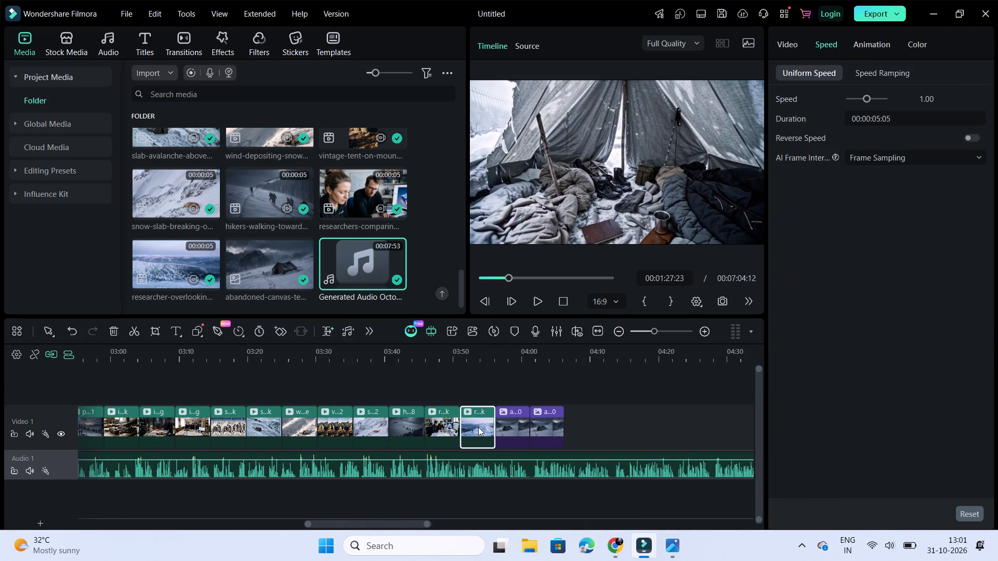
pyautogui.hscroll(6, 369, 420)
pyautogui.hscroll(-1, 369, 420)
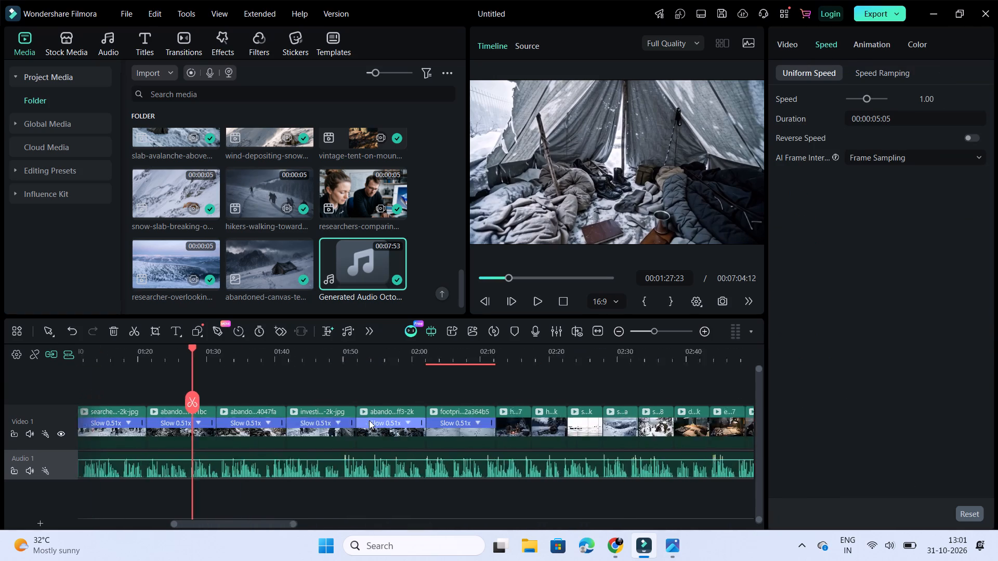
pyautogui.hscroll(-1, 369, 420)
pyautogui.hscroll(2, 369, 420)
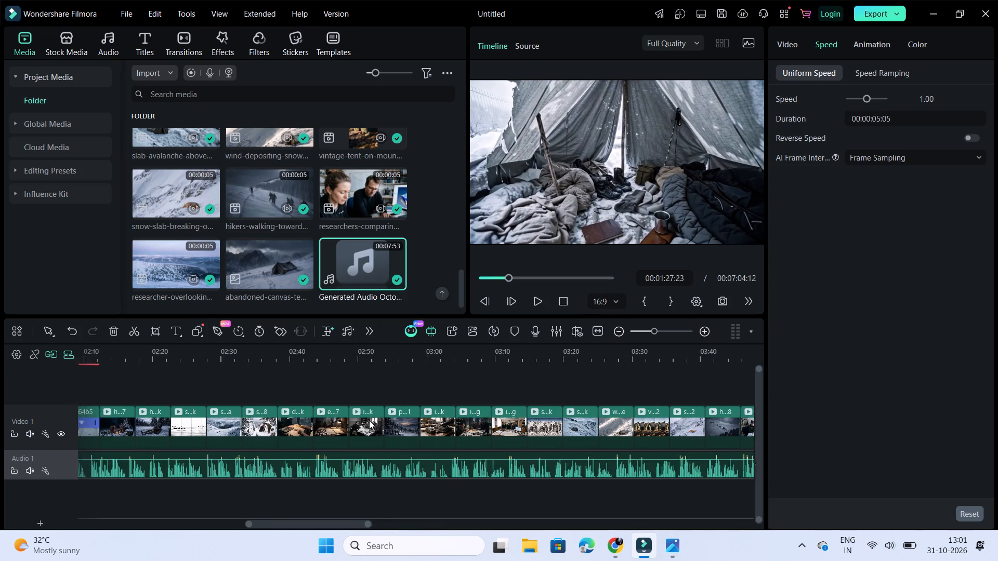
pyautogui.hscroll(1, 369, 420)
pyautogui.hscroll(-3, 369, 420)
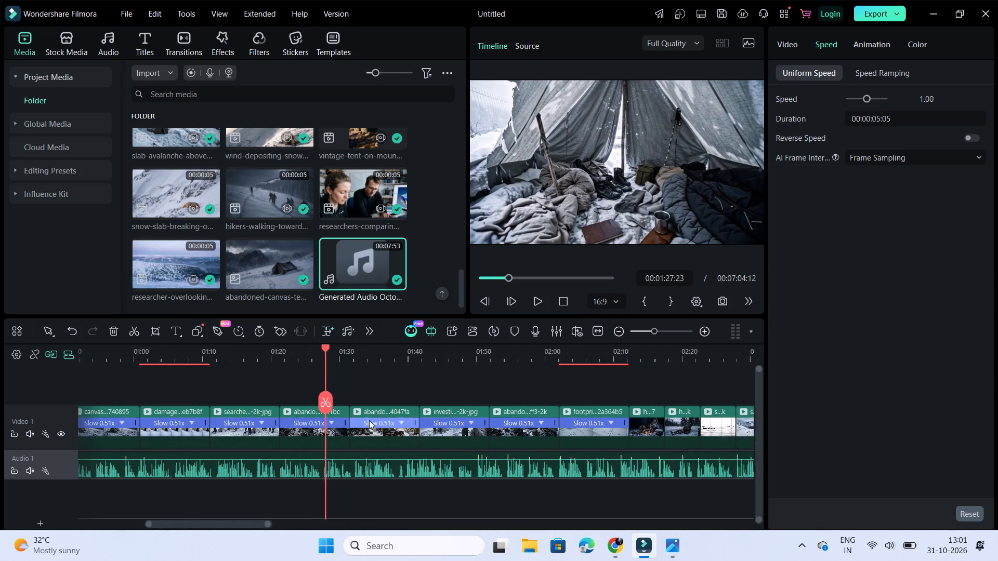
pyautogui.hscroll(-1, 369, 420)
pyautogui.hscroll(-1, 588, 423)
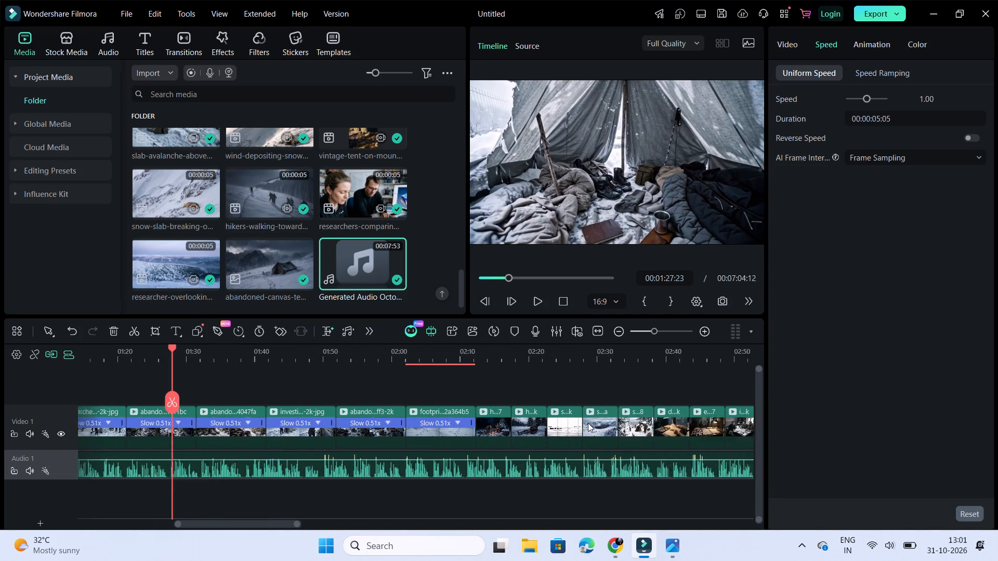
# Set the duration of the hikers clip directly after the footprints clip, at about 2:12, to 00:00:10:05.
pyautogui.hscroll(-1, 588, 423)
pyautogui.click(428, 426)
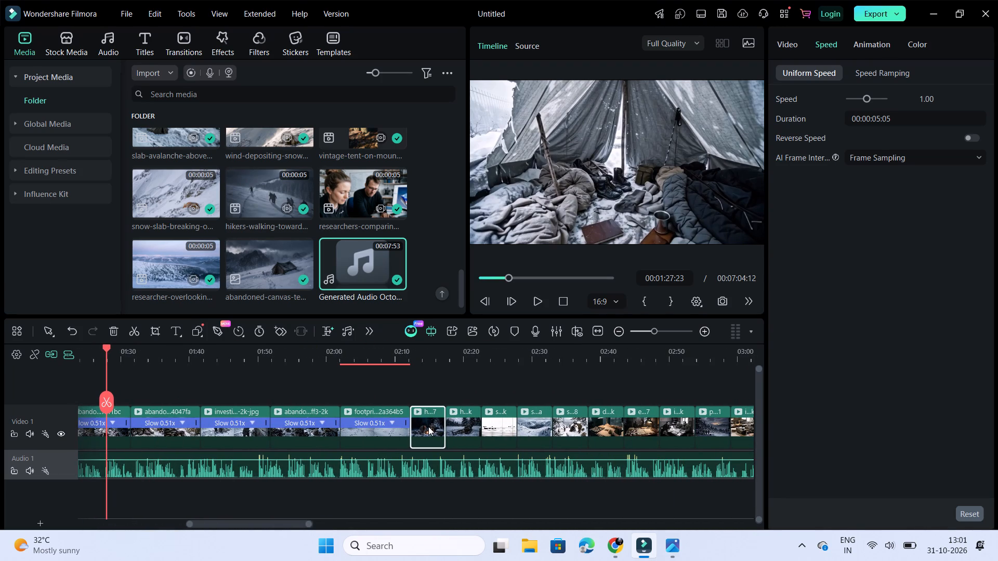
pyautogui.doubleClick(878, 124)
pyautogui.click(878, 124)
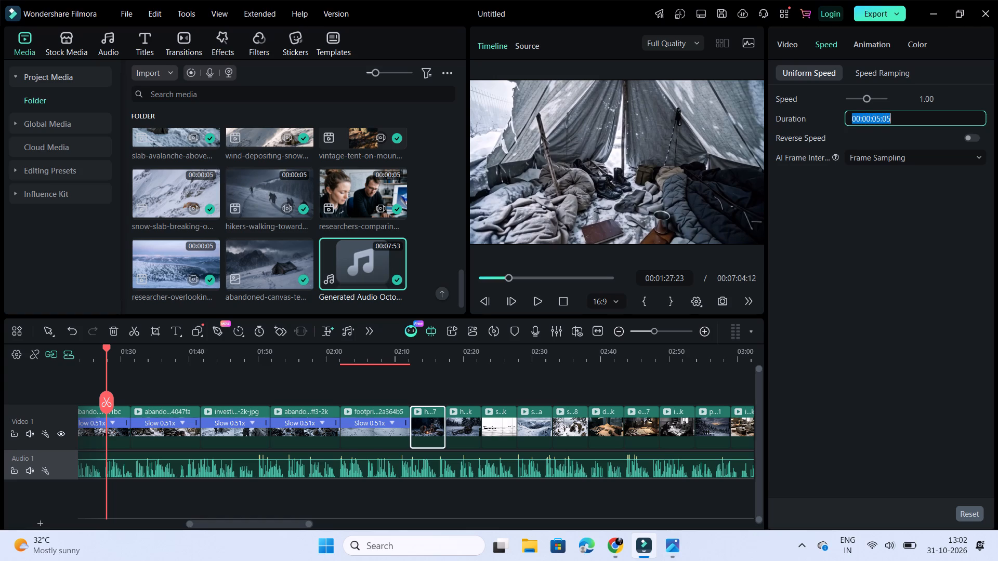
pyautogui.press('Left')
pyautogui.press('Left')
pyautogui.press('Left')
pyautogui.press('BackSpace')
pyautogui.press('BackSpace')
pyautogui.write('10')
pyautogui.click(891, 202)
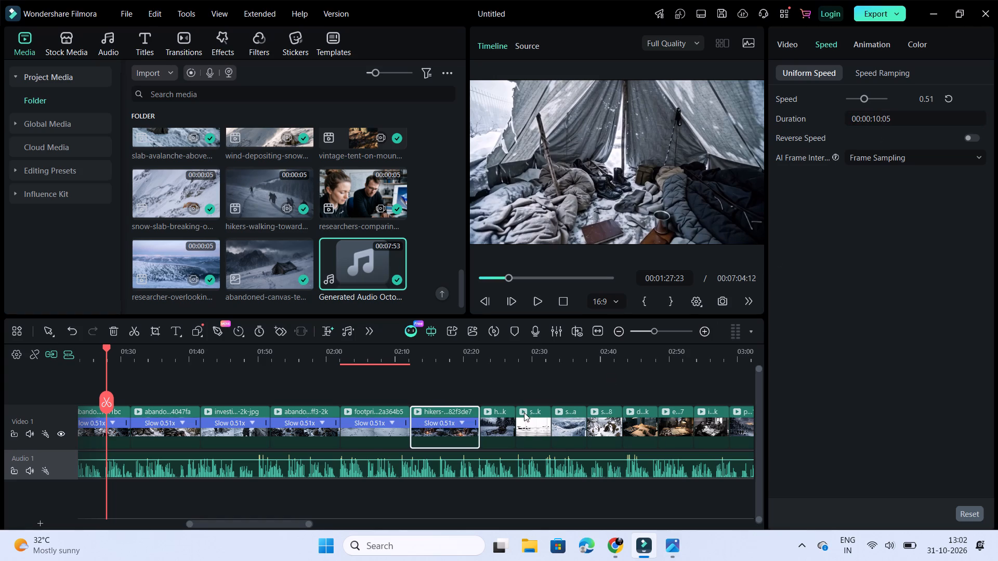
# Set the duration of the hiker clip starting at about 2:22 on Video 1 to 00:00:10:05.
pyautogui.click(495, 432)
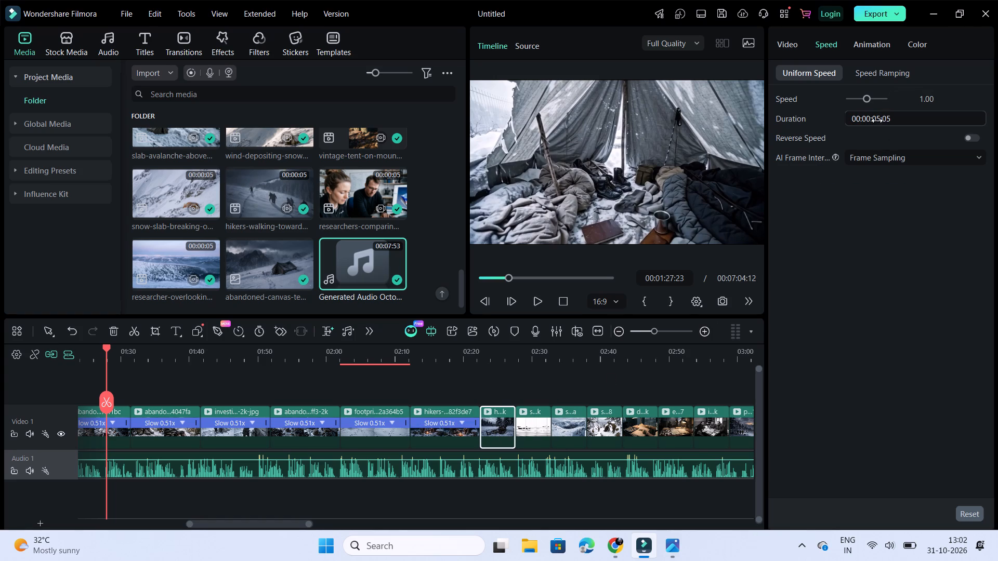
pyautogui.doubleClick(877, 121)
pyautogui.press('BackSpace')
pyautogui.press('BackSpace')
pyautogui.write('10')
pyautogui.press('BackSpace')
pyautogui.press('BackSpace')
pyautogui.hotkey('shift', ':')
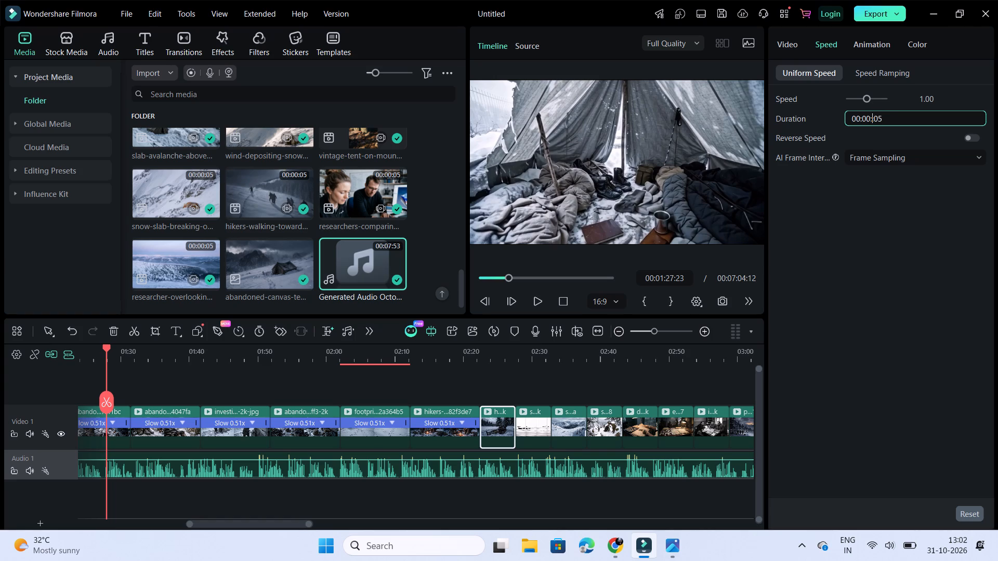
pyautogui.write('10')
pyautogui.click(861, 240)
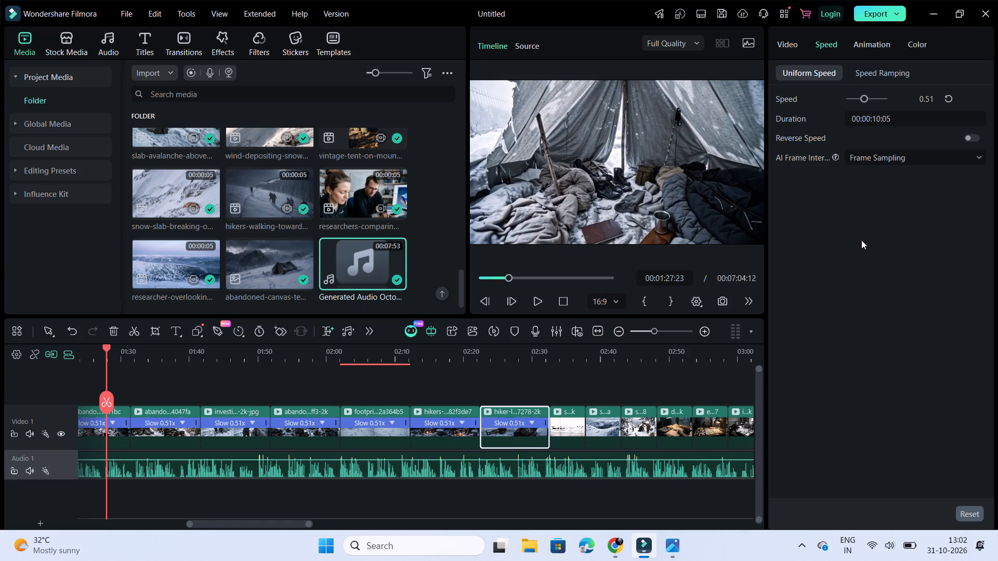
# Set the duration of the silhouettes clip starting at about 2:32 on Video 1 to 00:00:10:05.
pyautogui.click(559, 422)
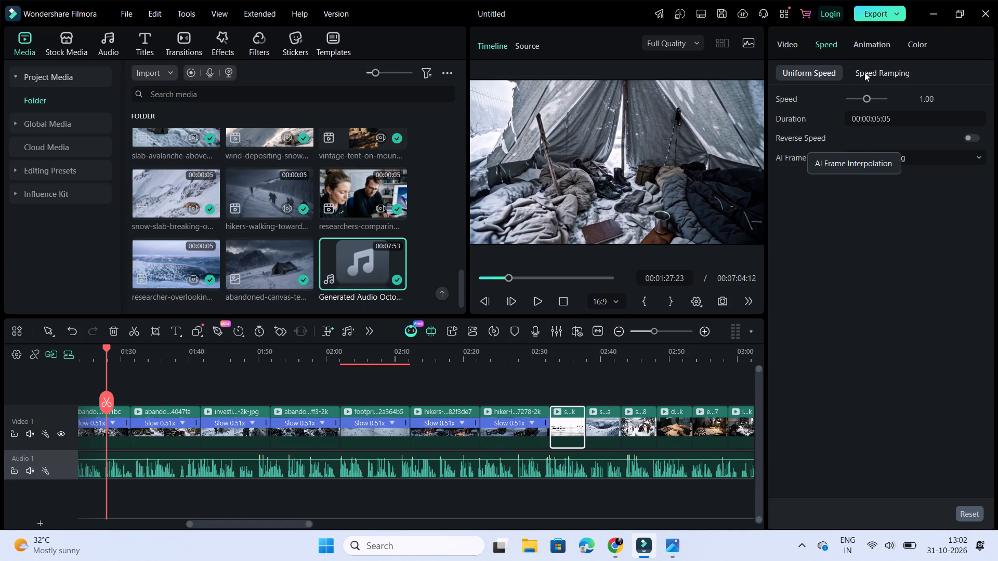
pyautogui.doubleClick(877, 118)
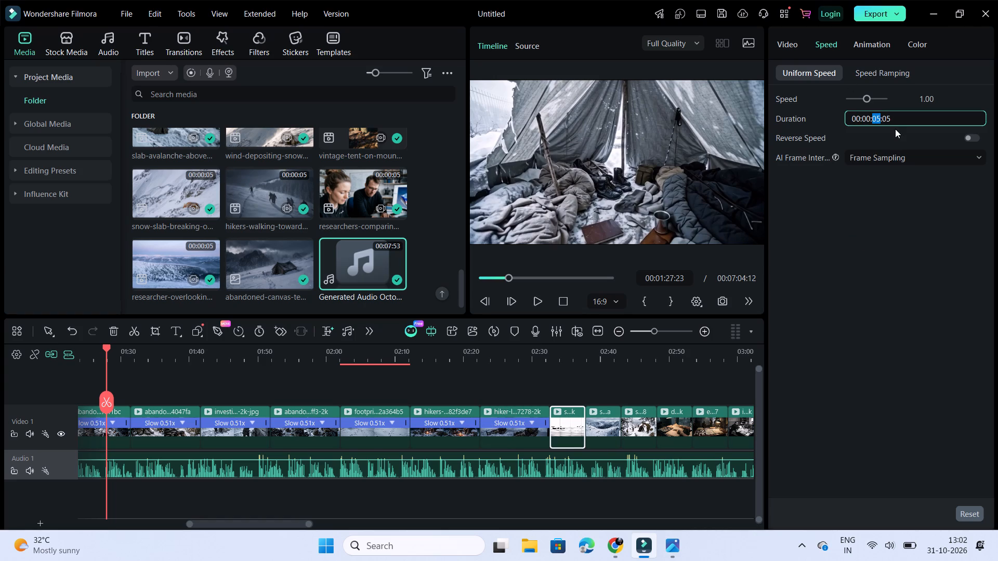
pyautogui.write('10')
pyautogui.click(881, 202)
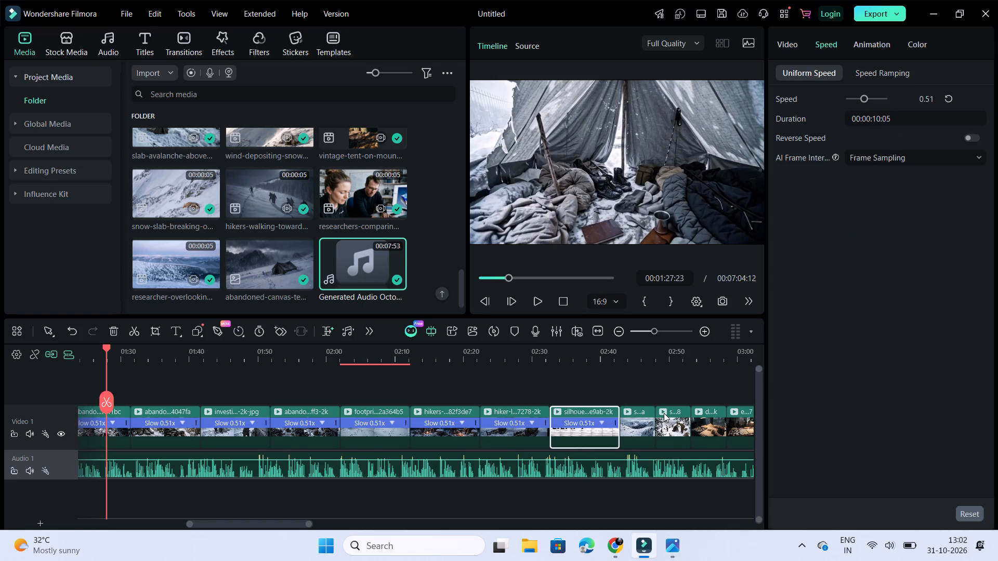
# Set the duration of the search clip directly after the silhouettes clip, starting at about 2:42 on Video 1, to 00:00:10:05.
pyautogui.doubleClick(646, 436)
pyautogui.click(646, 436)
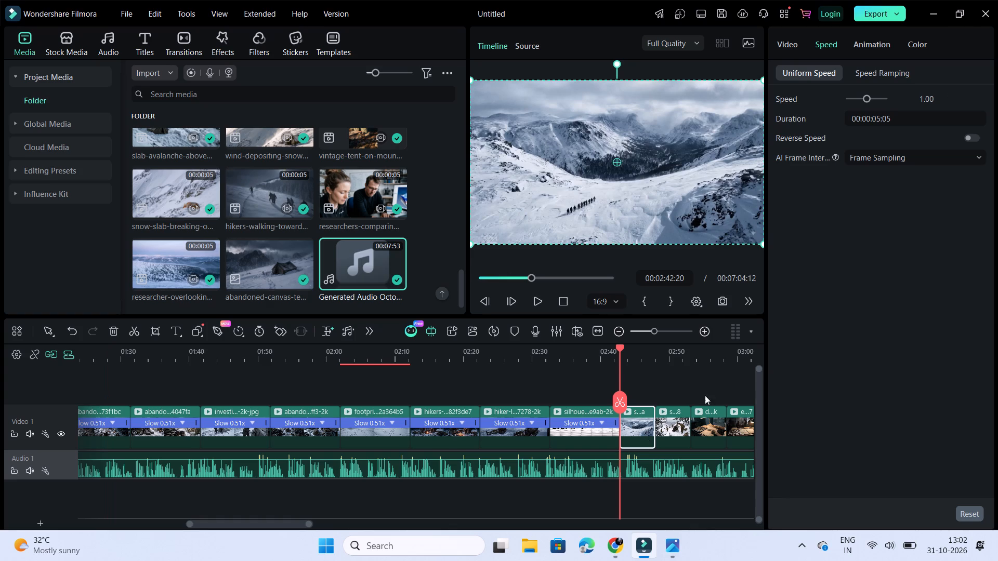
pyautogui.doubleClick(876, 117)
pyautogui.write('10')
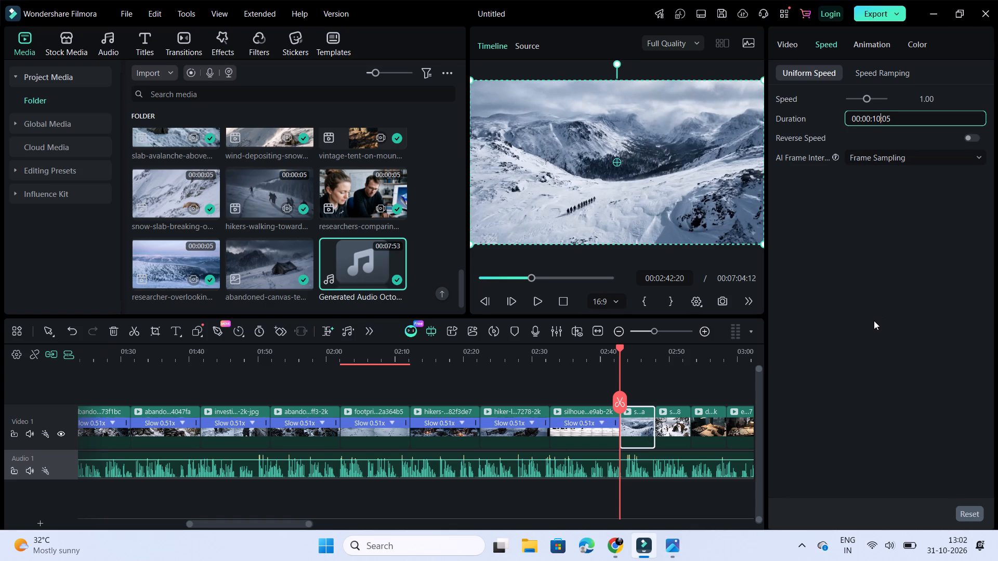
pyautogui.click(874, 320)
# Set the duration of the second search clip, starting at about 2:53 on Video 1, to 00:00:10:05.
pyautogui.click(706, 427)
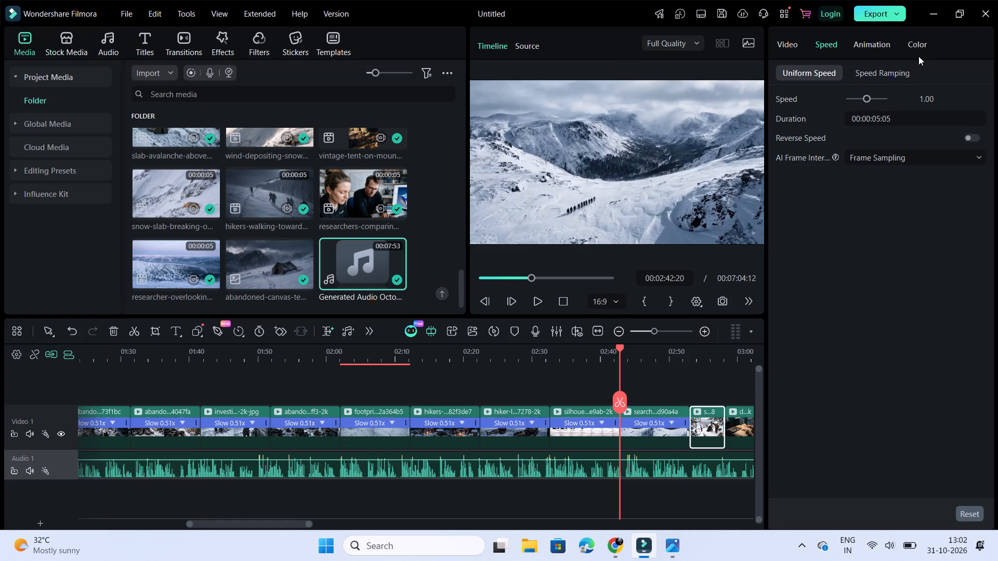
pyautogui.doubleClick(877, 121)
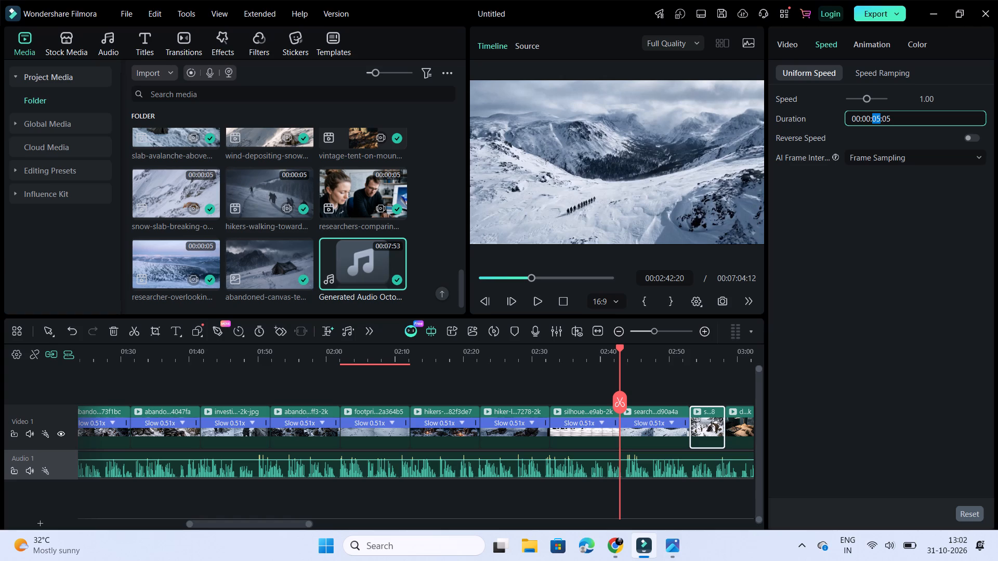
pyautogui.click(877, 121)
pyautogui.press('1')
pyautogui.press('0')
pyautogui.press('BackSpace')
pyautogui.press('Right')
pyautogui.press('BackSpace')
pyautogui.write('10')
pyautogui.press('BackSpace')
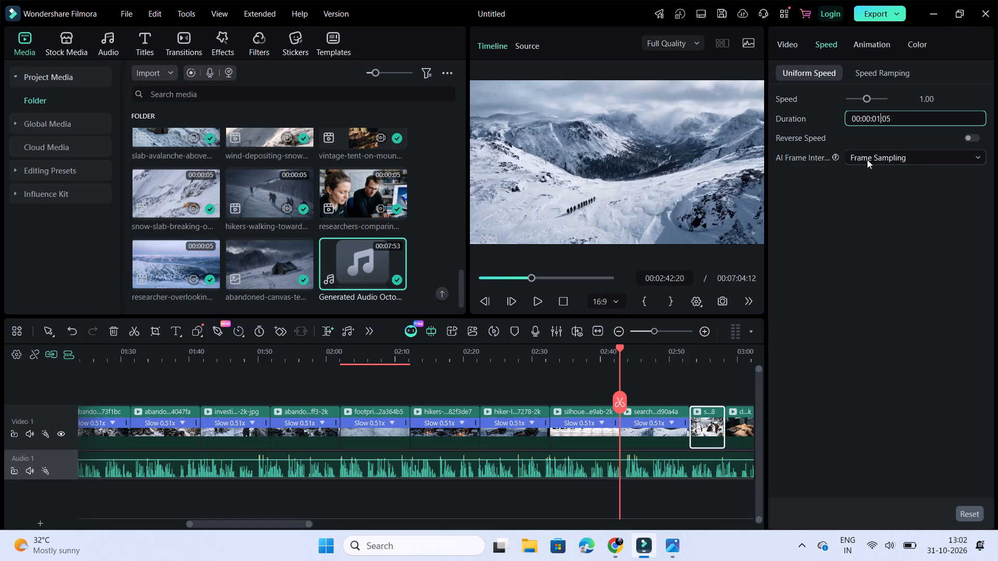
pyautogui.press('BackSpace')
pyautogui.press('BackSpace')
pyautogui.write('10')
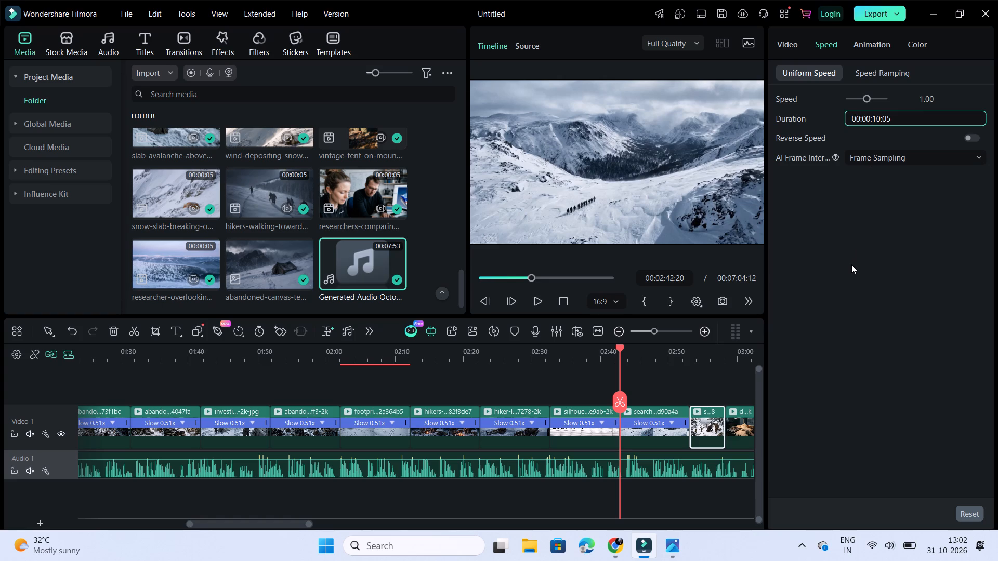
pyautogui.click(851, 264)
# Set the uniform speed of the doctor clip starting at about 3:03 on Video 1 to 0.50.
pyautogui.hscroll(-3, 622, 420)
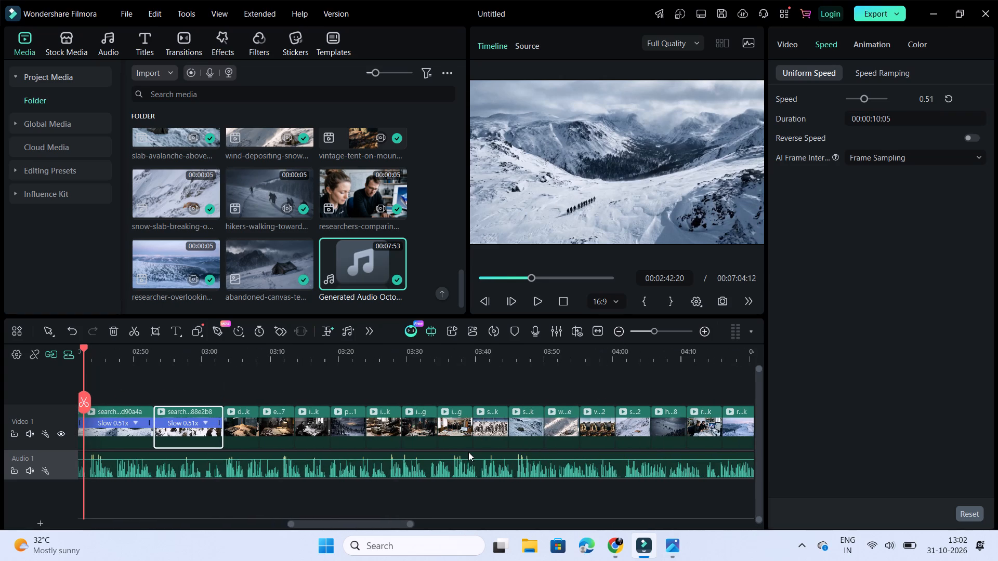
pyautogui.click(240, 431)
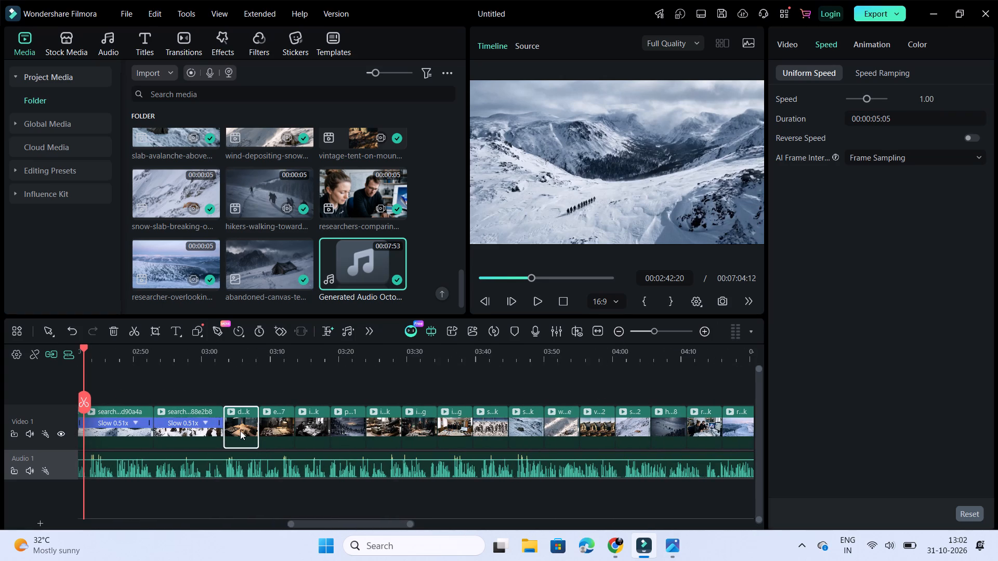
pyautogui.click(869, 98)
pyautogui.click(925, 98)
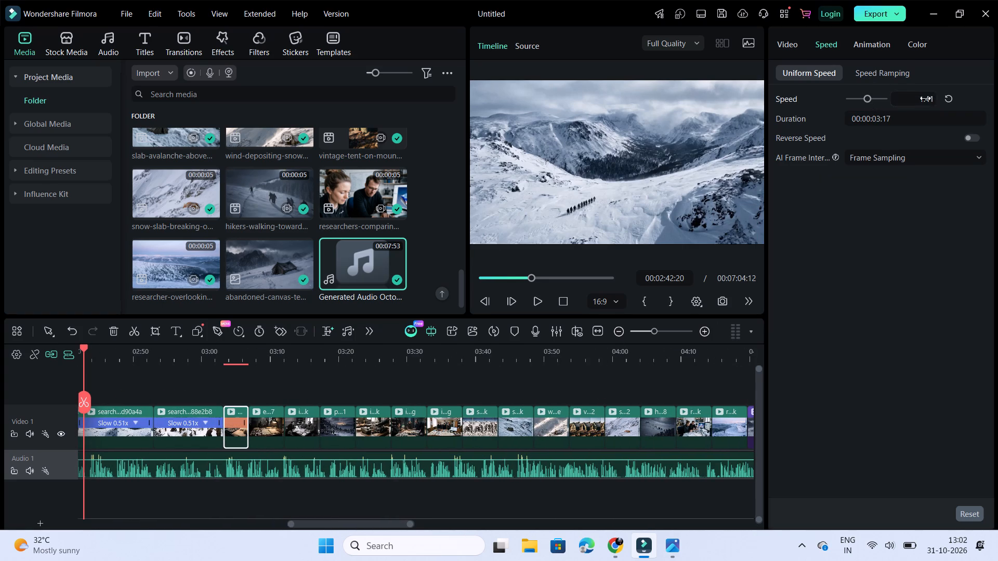
pyautogui.write('0.50')
pyautogui.press('Return')
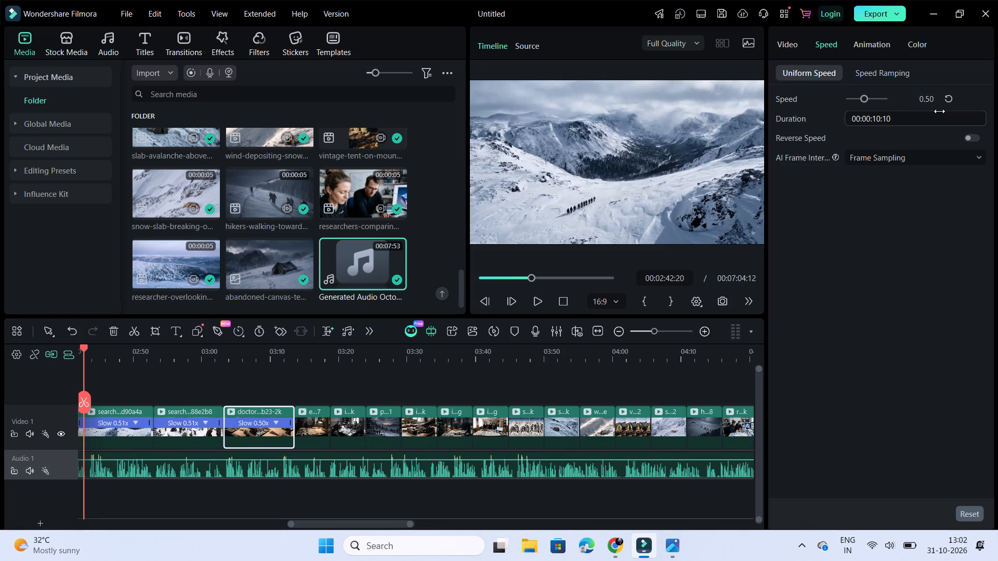
# Set the uniform speed of the evidence clip directly after the doctor clip, at about 3:13, to 0.5.
pyautogui.click(323, 427)
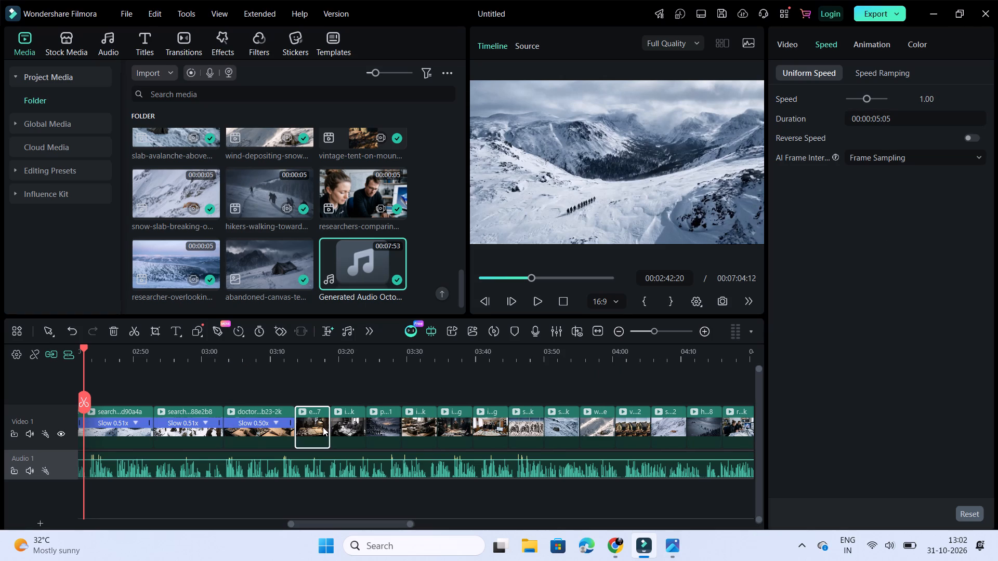
pyautogui.click(928, 92)
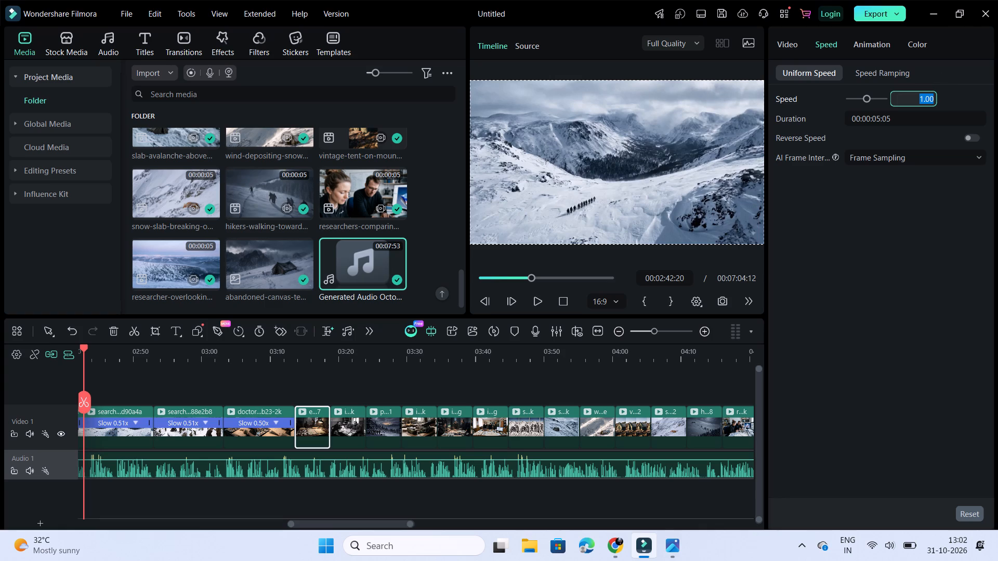
pyautogui.write('0.5')
pyautogui.click(928, 183)
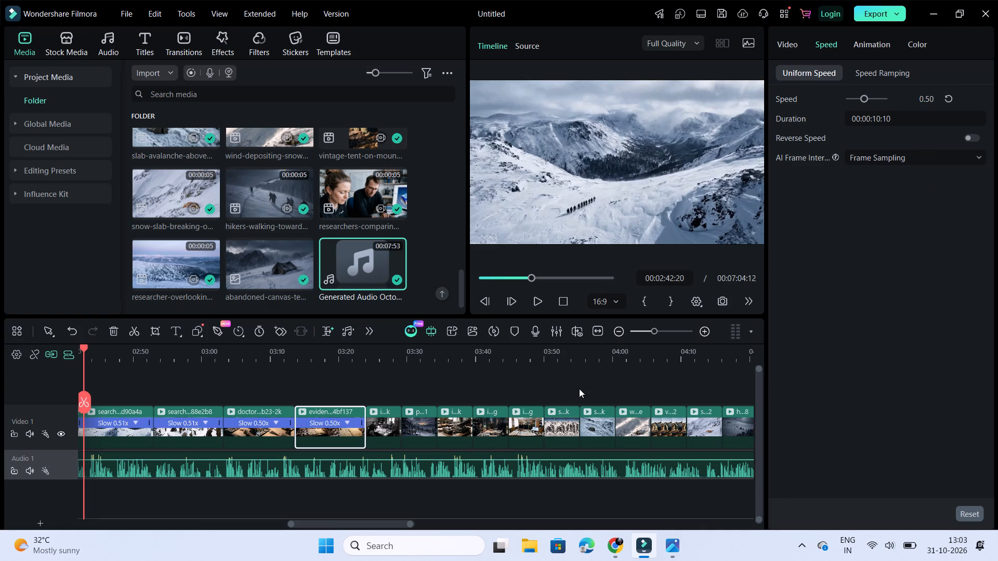
# Set the uniform speed of the clip directly after the evidence clip, starting at about 3:24 on Video 1, to 0.5.
pyautogui.click(376, 422)
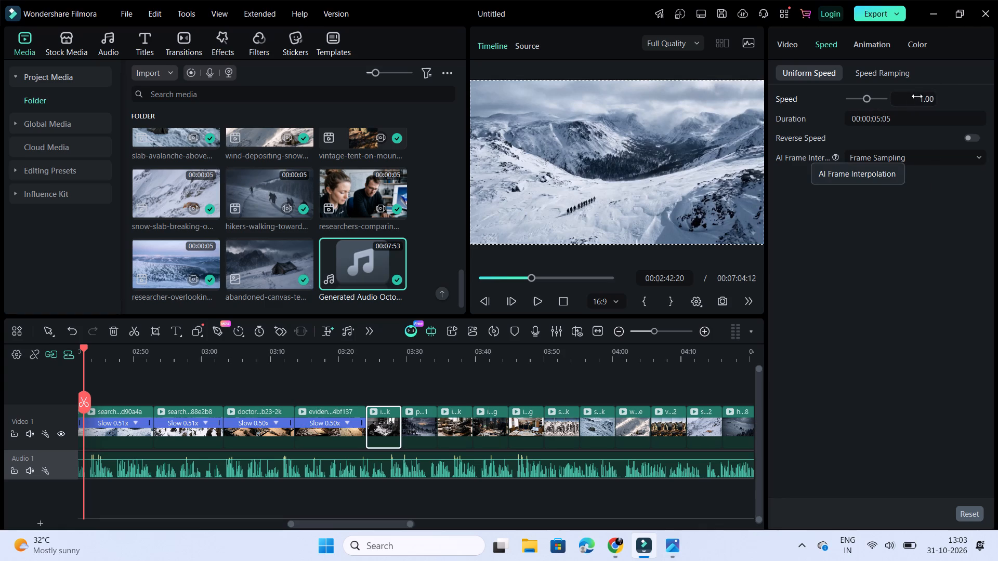
pyautogui.doubleClick(923, 96)
pyautogui.write('0.5')
pyautogui.press('Return')
pyautogui.doubleClick(926, 95)
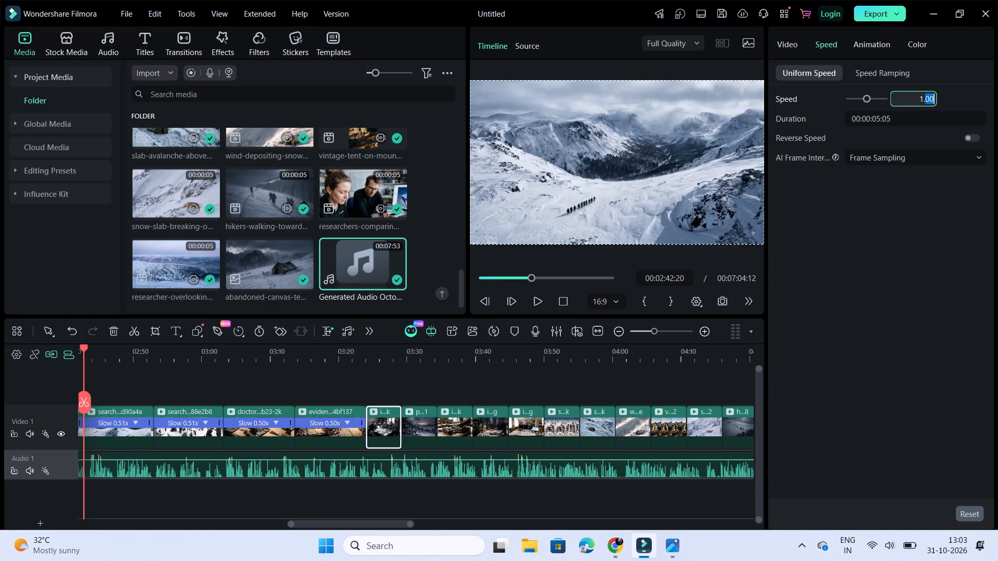
pyautogui.press('Left')
pyautogui.press('Left')
pyautogui.press('Right')
pyautogui.press('Right')
pyautogui.press('BackSpace')
pyautogui.press('BackSpace')
pyautogui.press('BackSpace')
pyautogui.write('0.5')
pyautogui.press('BackSpace')
pyautogui.press('BackSpace')
pyautogui.press('BackSpace')
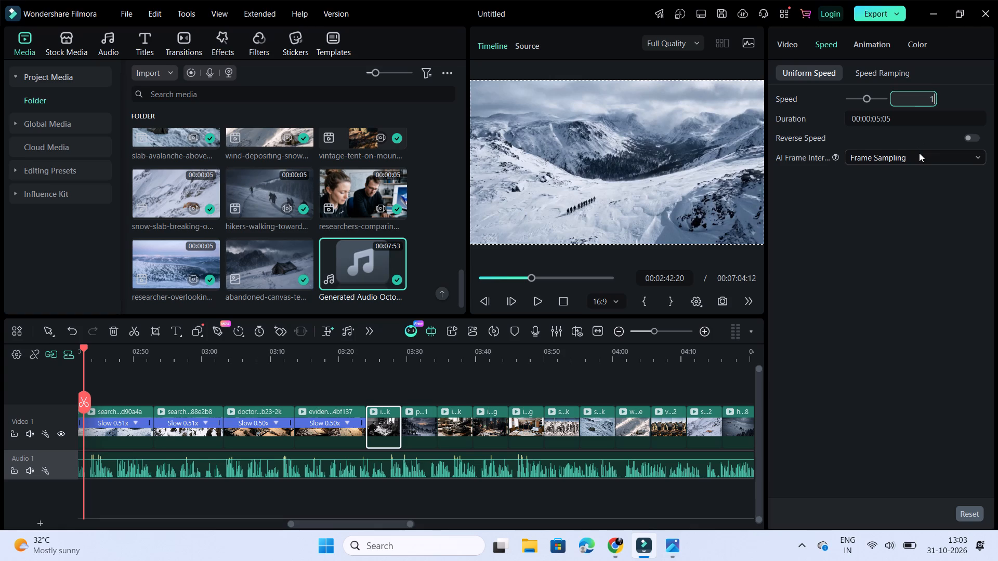
pyautogui.press('BackSpace')
pyautogui.write('0.5')
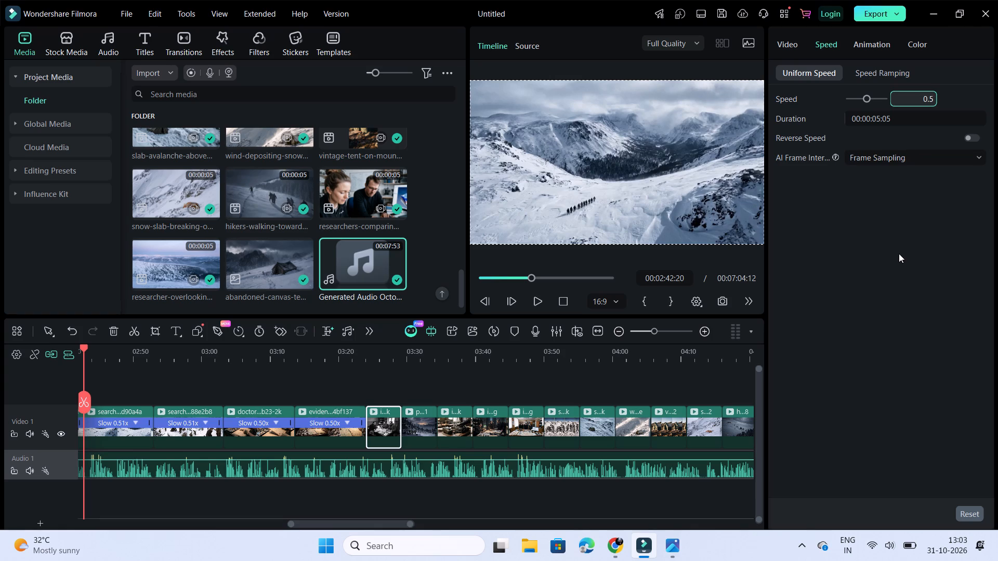
pyautogui.click(899, 253)
# Open the uniform speed value of the first unslowed clip on Video 1, starting at about 3:34, for editing.
pyautogui.click(439, 424)
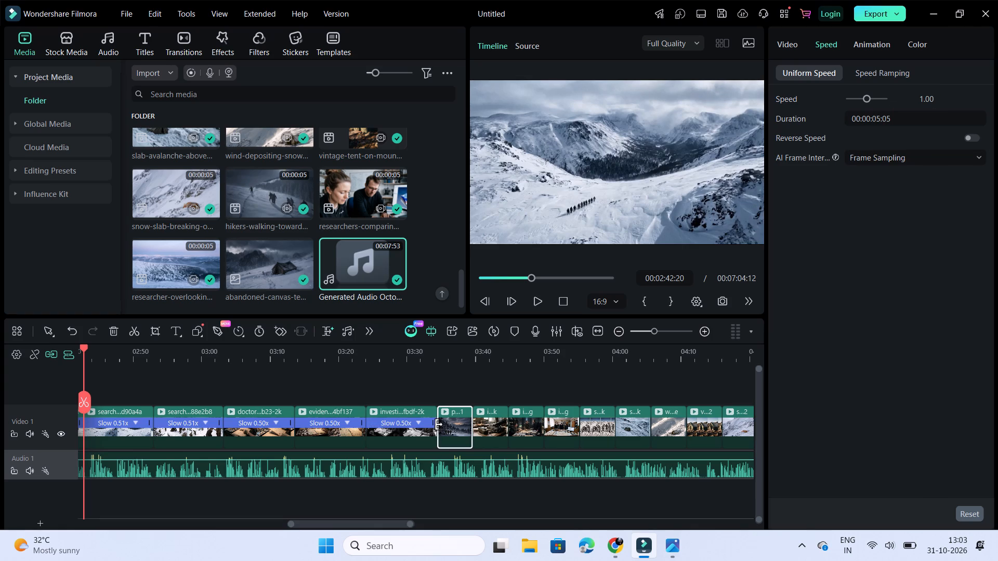
pyautogui.doubleClick(920, 104)
# Set the uniform speed of the people clip starting at about 3:34 on Video 1 to 0.5.
pyautogui.press('Right')
pyautogui.press('Right')
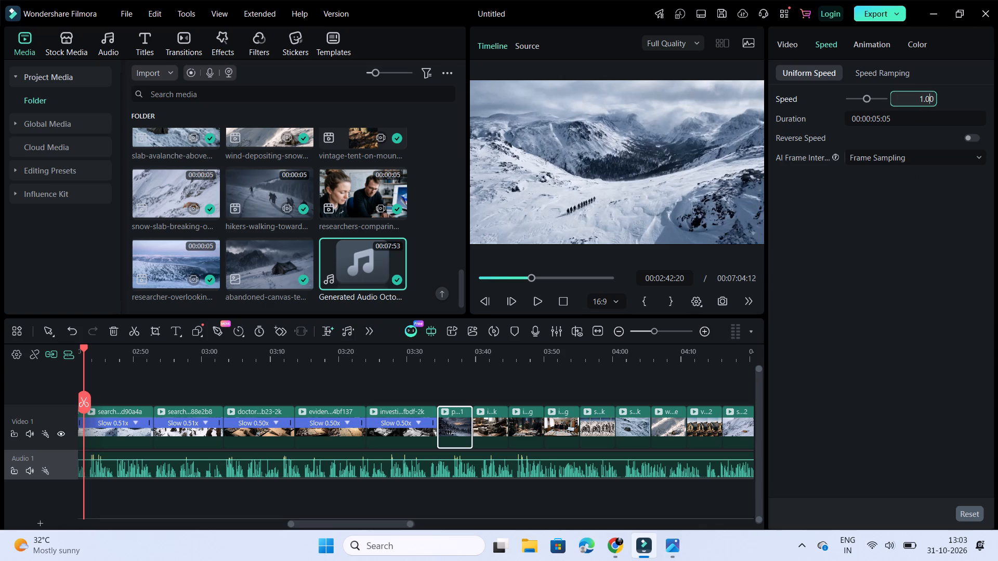
pyautogui.press('Right')
pyautogui.press('BackSpace')
pyautogui.press('BackSpace')
pyautogui.press('BackSpace')
pyautogui.press('BackSpace')
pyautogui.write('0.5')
pyautogui.click(946, 253)
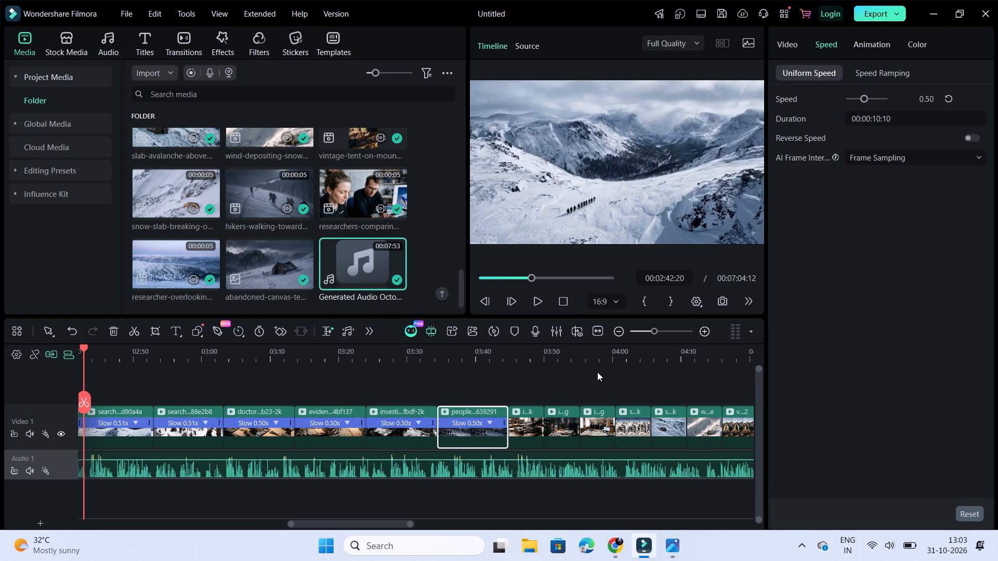
# Set the uniform speed of the clip directly after the people clip, starting at about 3:44 on Video 1, to 0.5.
pyautogui.click(530, 428)
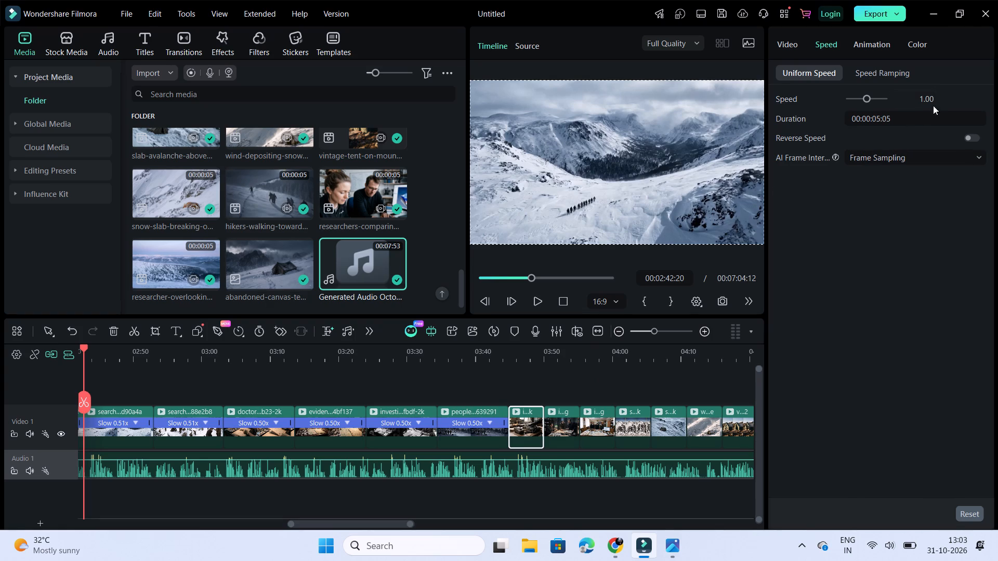
pyautogui.doubleClick(934, 98)
pyautogui.press('BackSpace')
pyautogui.press('BackSpace')
pyautogui.press('BackSpace')
pyautogui.press('BackSpace')
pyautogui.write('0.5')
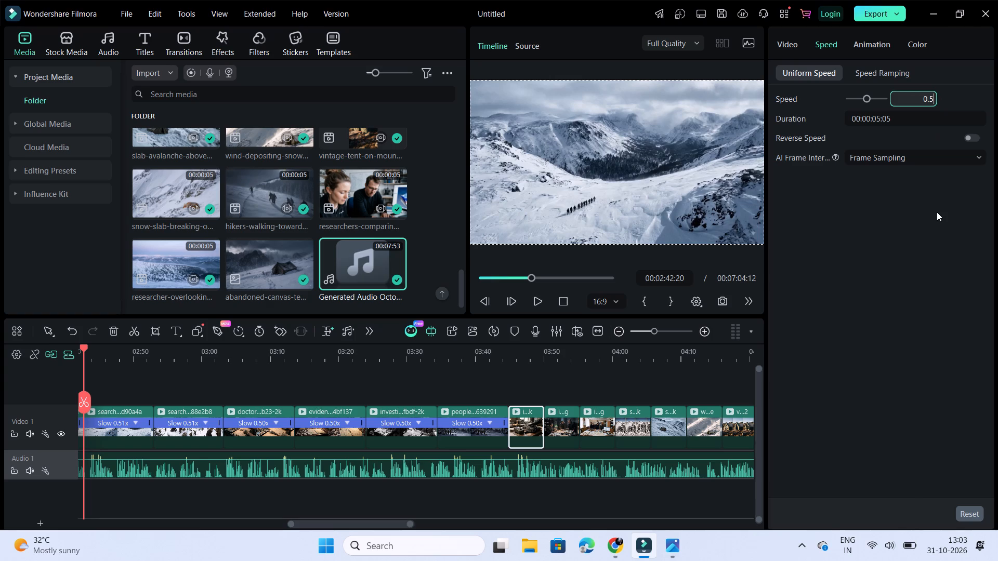
pyautogui.click(937, 212)
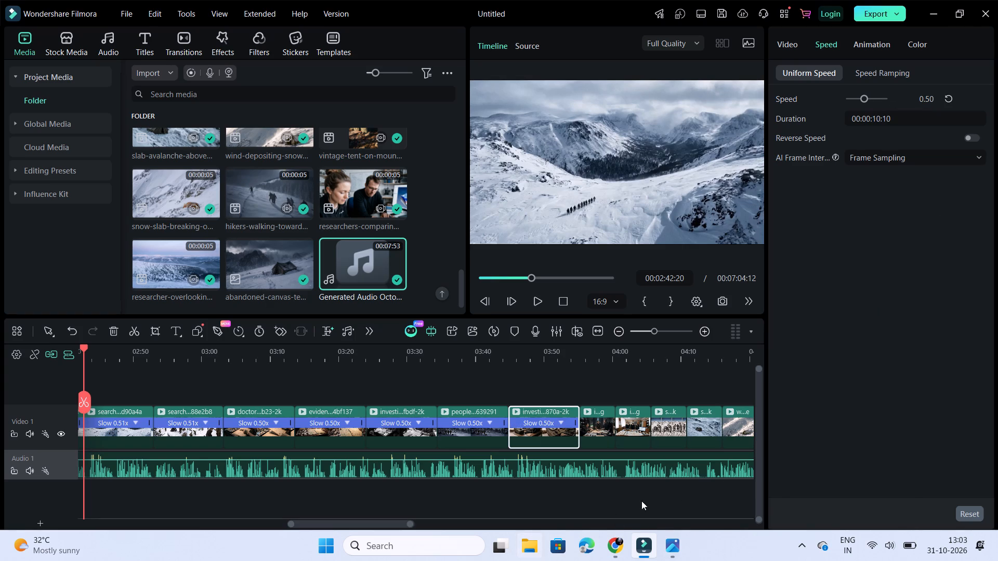
# Switch to the Chrome window with the Visla Script to Video page.
pyautogui.click(619, 546)
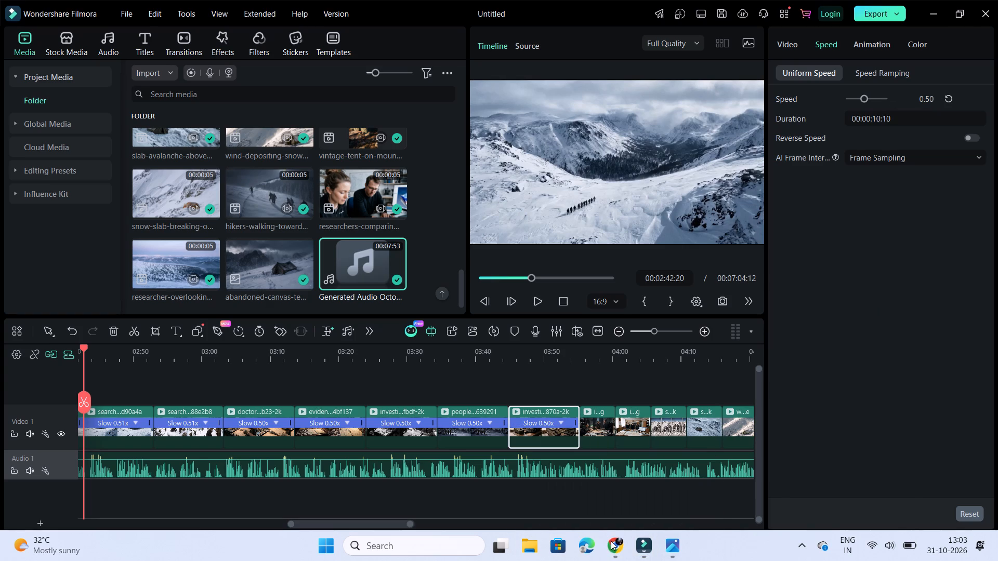
pyautogui.click(611, 547)
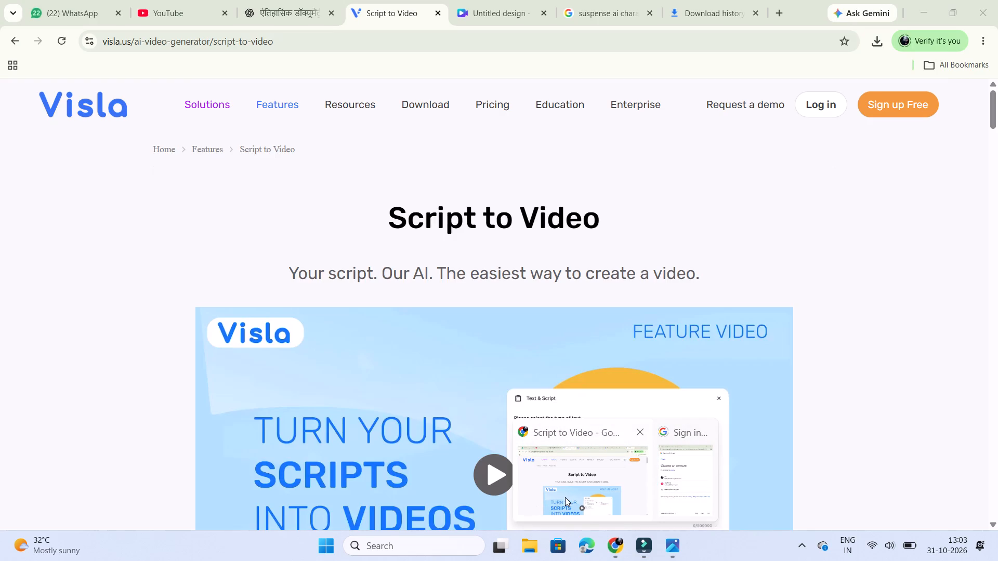
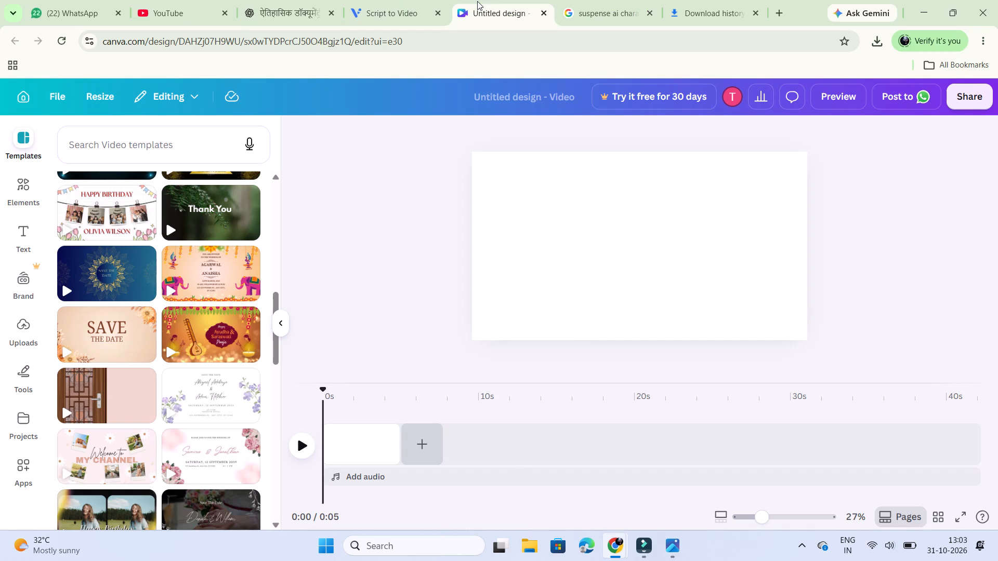
# Switch from the blank Canva video design back to the snow expedition project in Filmora.
pyautogui.click(646, 547)
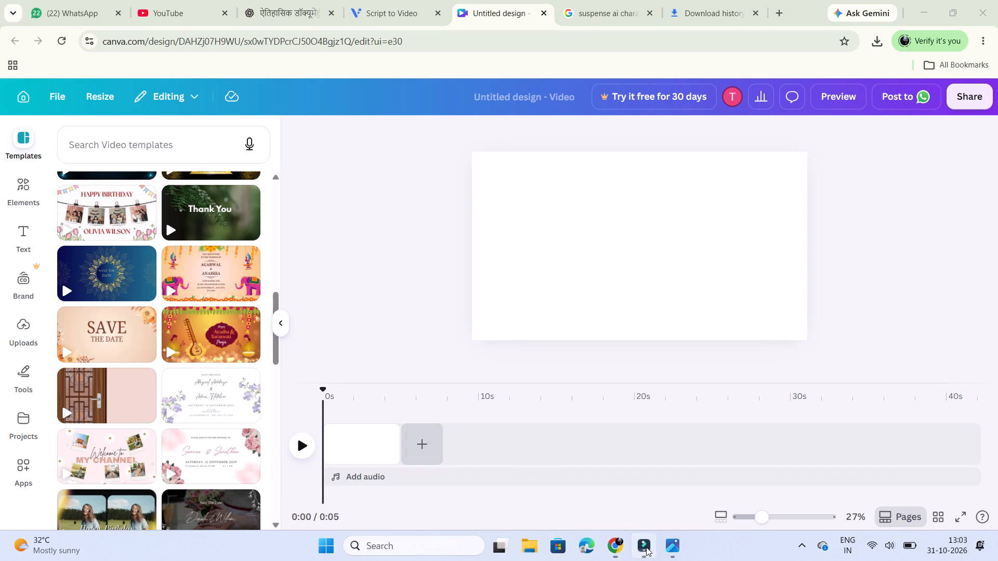
# Set the uniform speed of the first unslowed clip on Video 1, starting at about 3:54, to 0.5.
pyautogui.click(598, 437)
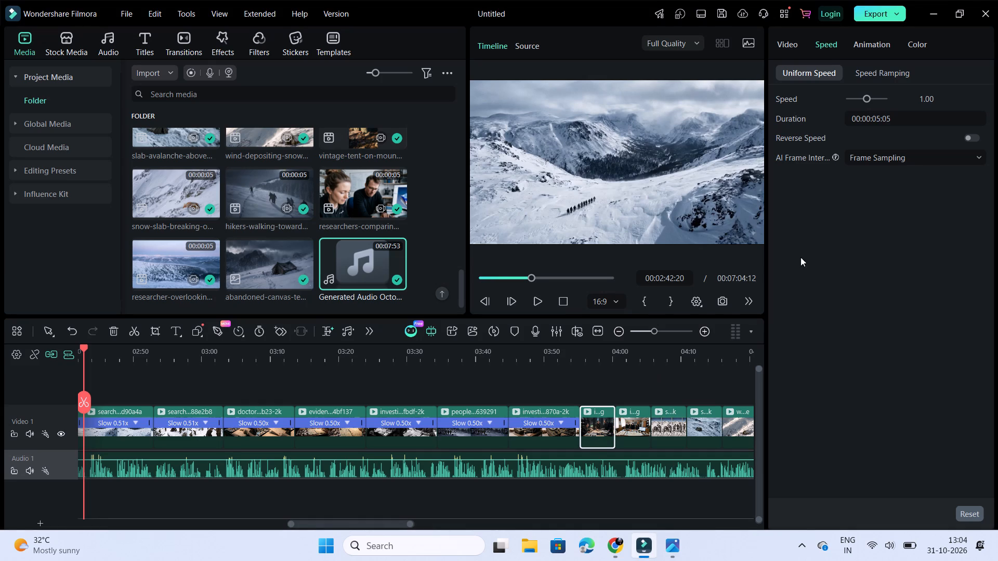
pyautogui.doubleClick(923, 102)
pyautogui.doubleClick(909, 94)
pyautogui.moveTo(909, 94); pyautogui.dragTo(923, 95)
pyautogui.moveTo(923, 95); pyautogui.dragTo(973, 104)
pyautogui.write('0.5')
pyautogui.click(927, 189)
# Set the uniform speed of the investigators clip starting at about 4:05 on Video 1 to 0.5.
pyautogui.hscroll(-1, 587, 374)
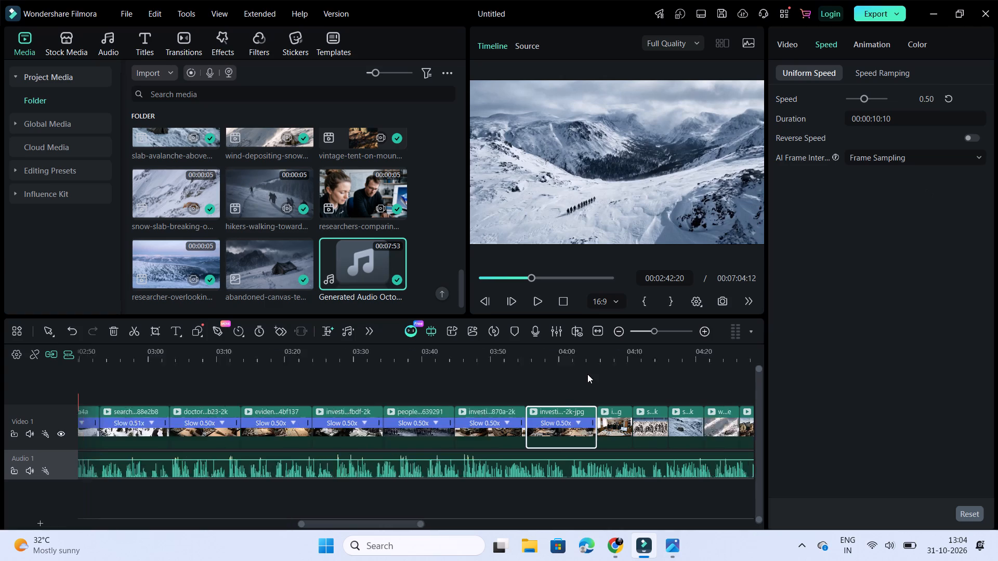
pyautogui.hscroll(-3, 587, 374)
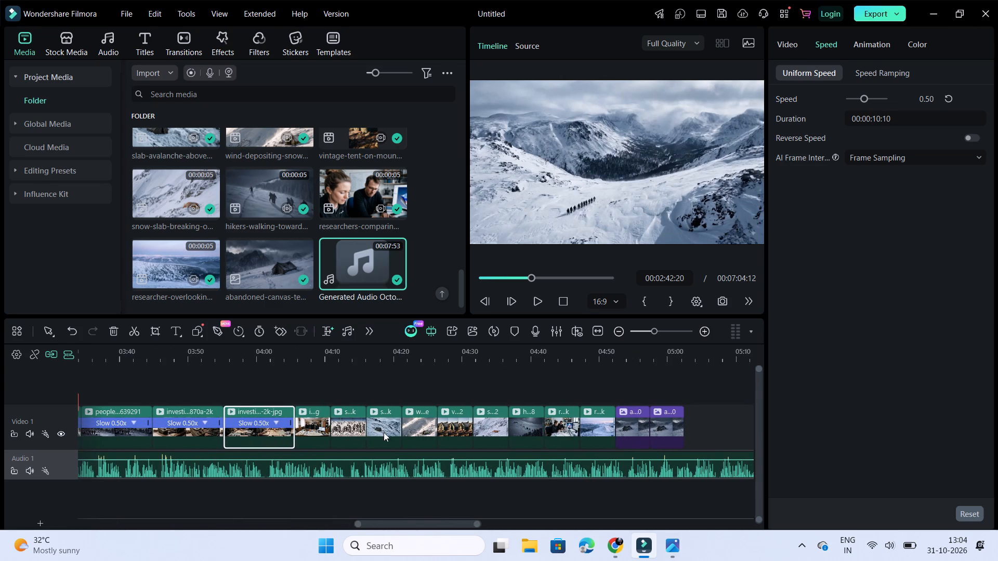
pyautogui.hscroll(-7, 605, 470)
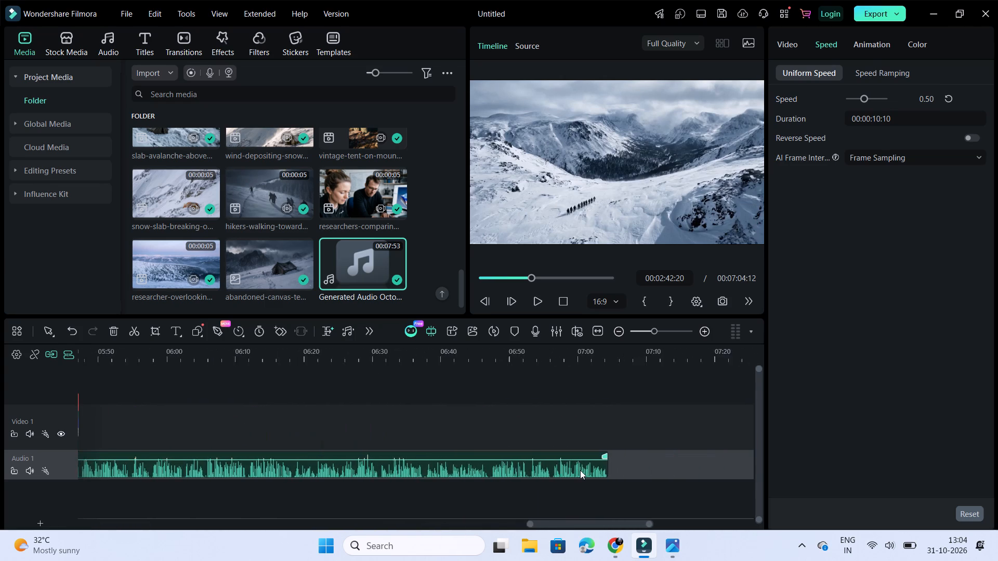
pyautogui.hscroll(3, 580, 470)
pyautogui.hscroll(-2, 580, 470)
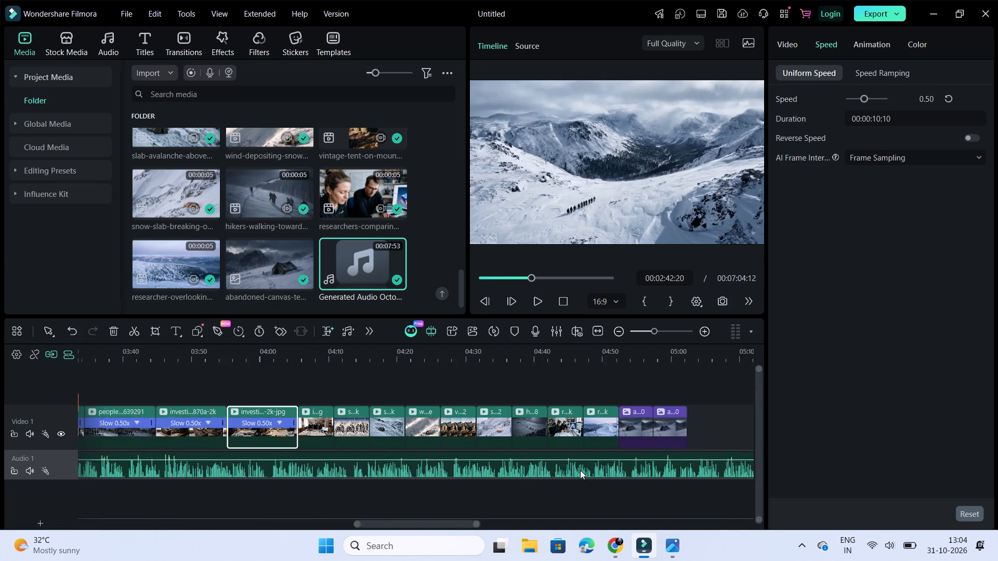
pyautogui.hscroll(-1, 580, 470)
pyautogui.doubleClick(182, 431)
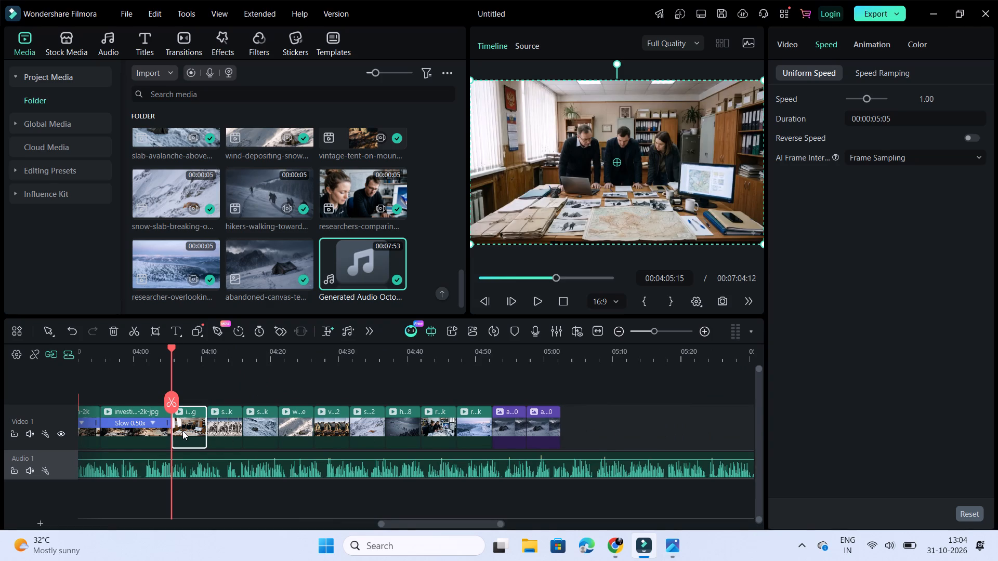
pyautogui.click(182, 431)
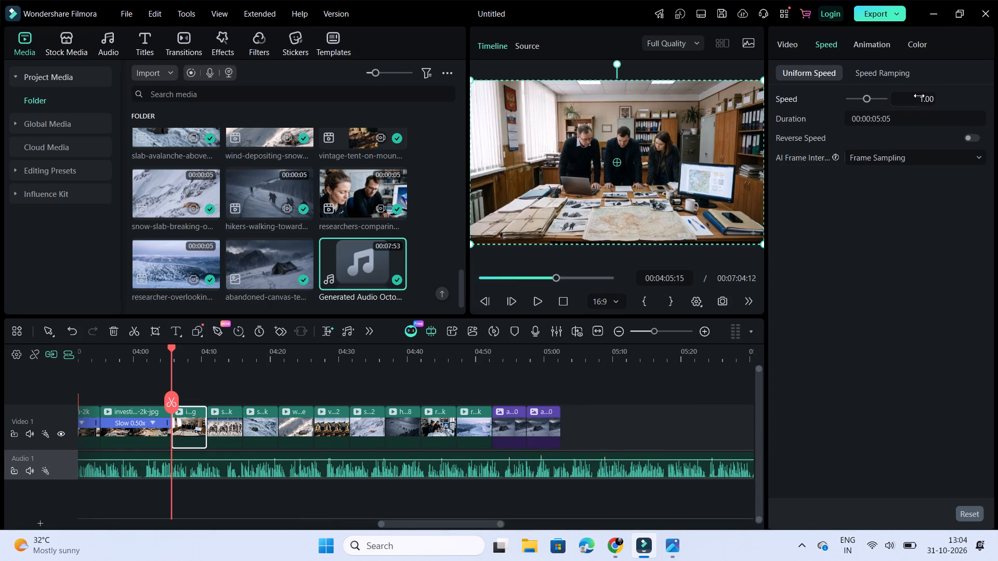
pyautogui.doubleClick(920, 97)
pyautogui.press('Right')
pyautogui.press('Right')
pyautogui.press('Right')
pyautogui.press('BackSpace')
pyautogui.press('BackSpace')
pyautogui.press('BackSpace')
pyautogui.press('BackSpace')
pyautogui.press('BackSpace')
pyautogui.write('0.5')
pyautogui.click(914, 284)
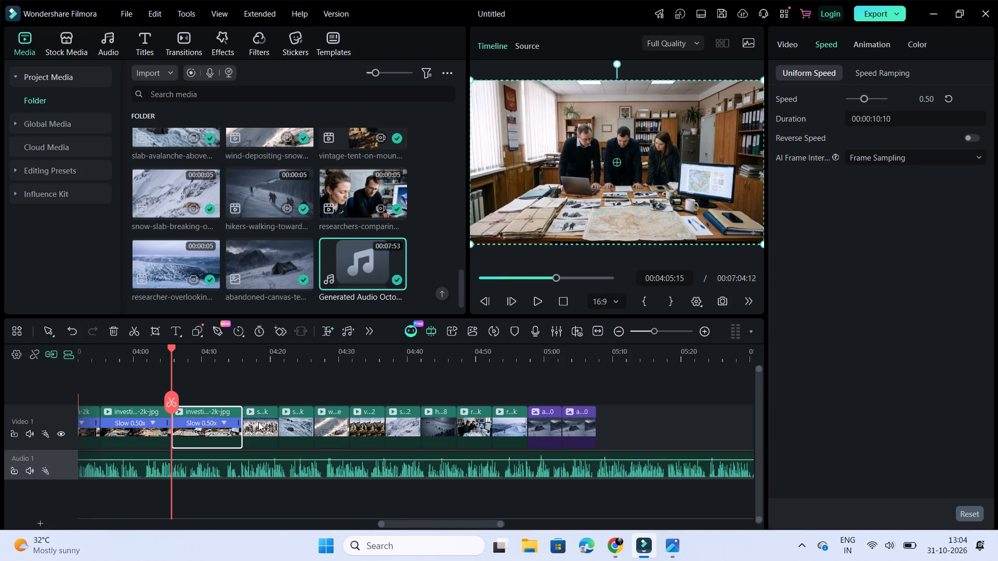
# Set the uniform speed of the scientists clip starting at about 4:15 on Video 1 to 0.5.
pyautogui.click(258, 422)
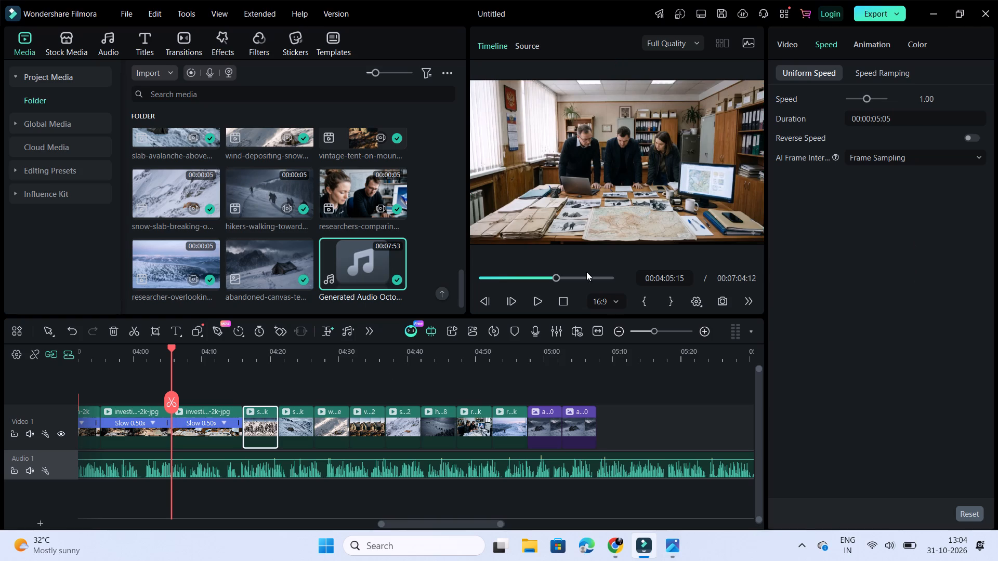
pyautogui.click(863, 101)
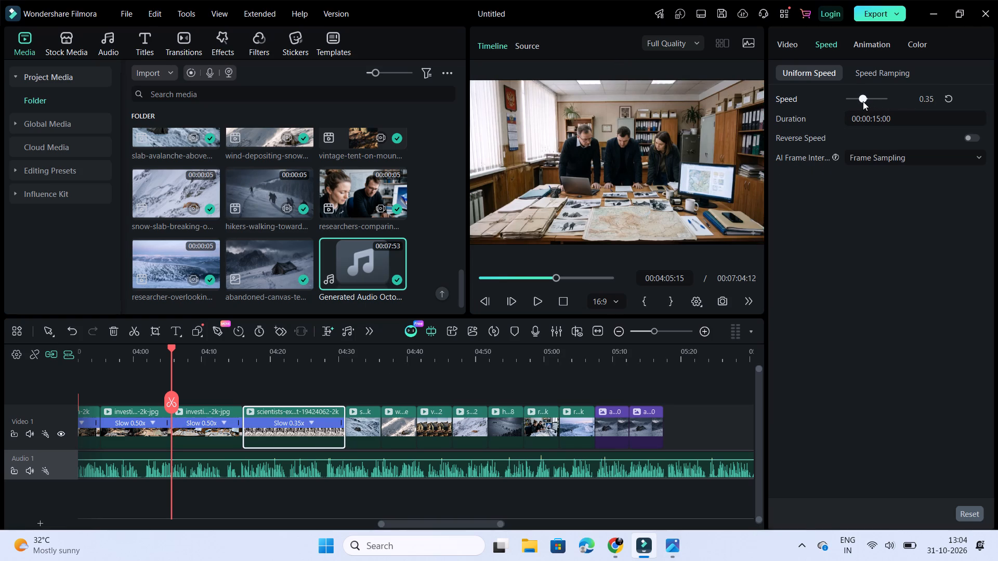
pyautogui.press('Right')
pyautogui.press('Right')
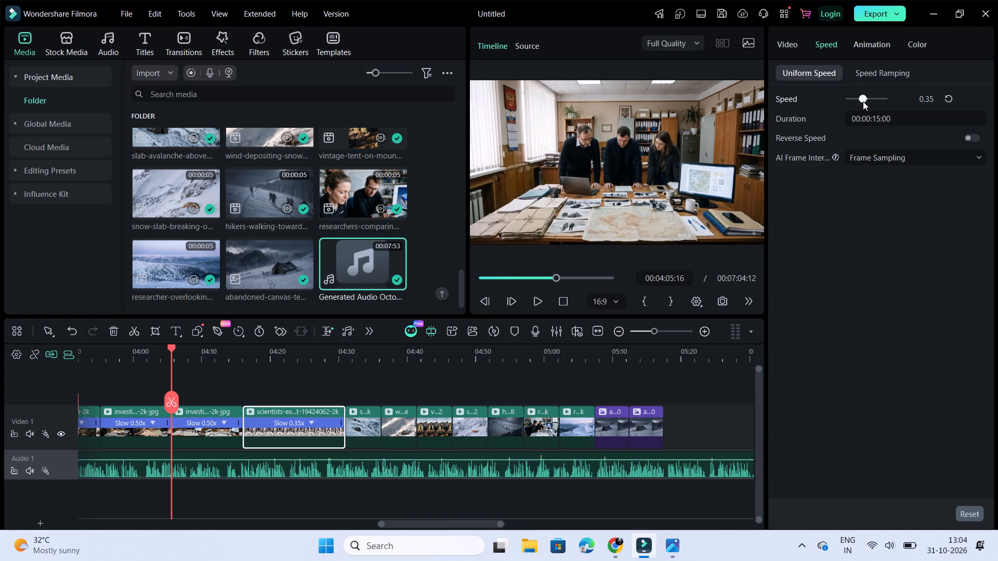
pyautogui.doubleClick(935, 97)
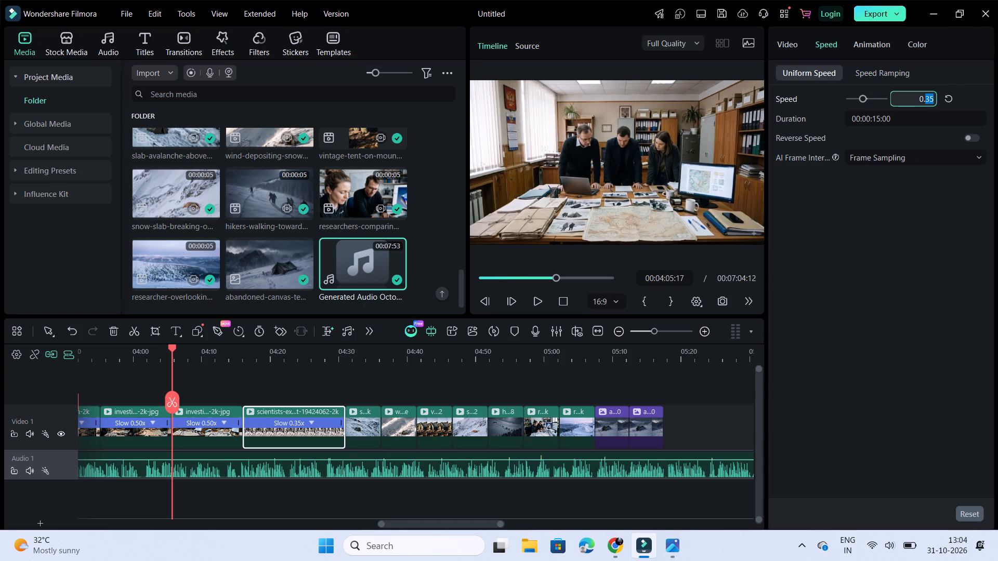
pyautogui.press('BackSpace')
pyautogui.press('5')
pyautogui.click(892, 247)
# Set the uniform speed of the slab avalanche clip directly after the scientists clip, at about 4:25, to 0.5.
pyautogui.click(330, 419)
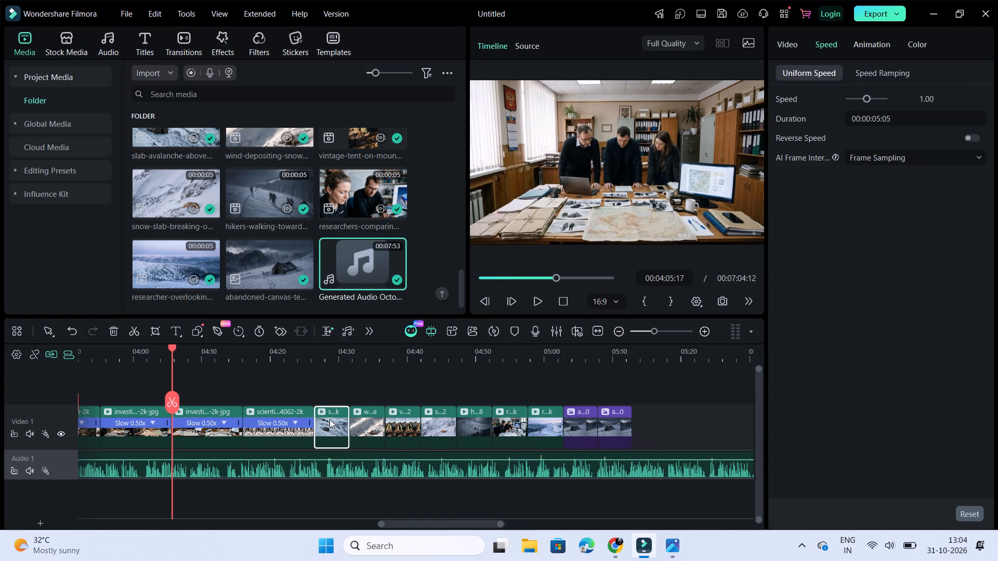
pyautogui.doubleClick(926, 97)
pyautogui.press('BackSpace')
pyautogui.press('BackSpace')
pyautogui.press('BackSpace')
pyautogui.press('BackSpace')
pyautogui.press('BackSpace')
pyautogui.write('0.5')
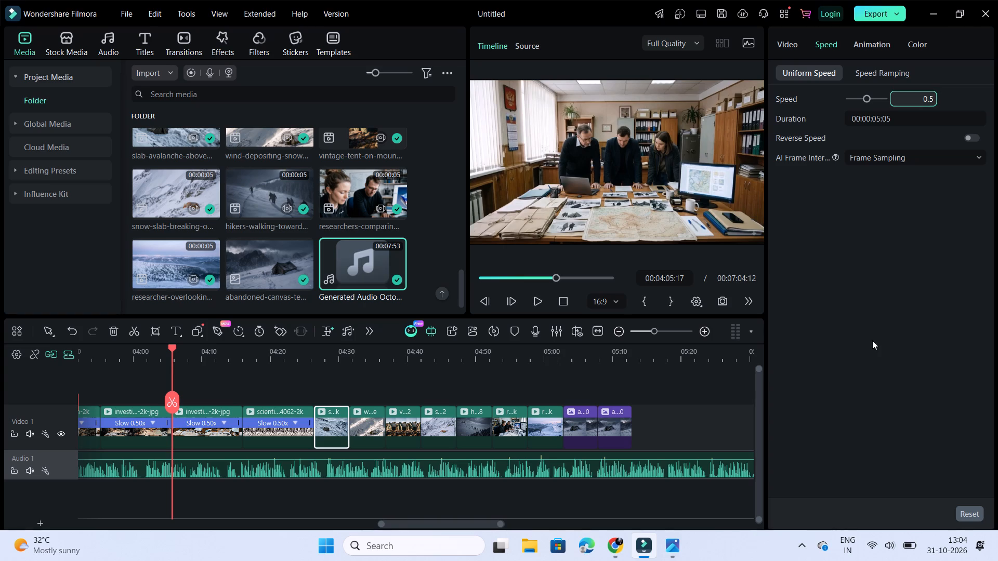
pyautogui.click(872, 340)
# Set the uniform speed of the wind-depositing-snow clip directly after the slab avalanche clip, at about 4:36, to 0.5.
pyautogui.click(401, 428)
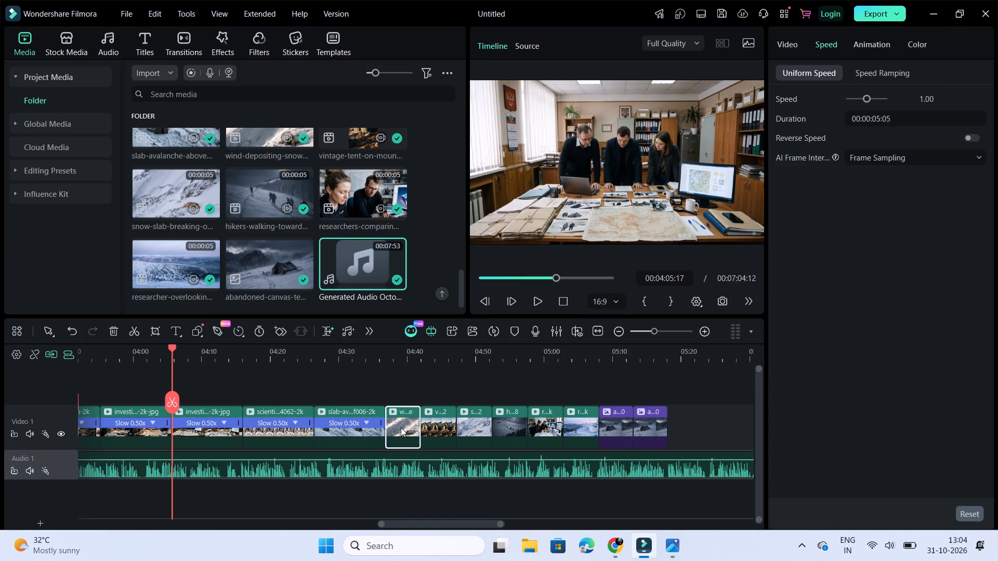
pyautogui.doubleClick(933, 99)
pyautogui.press('BackSpace')
pyautogui.press('BackSpace')
pyautogui.press('BackSpace')
pyautogui.press('BackSpace')
pyautogui.write('0.5')
pyautogui.click(928, 206)
# Set the uniform speed of the vintage tent clip starting at about 4:46 on Video 1 to 0.5.
pyautogui.click(478, 429)
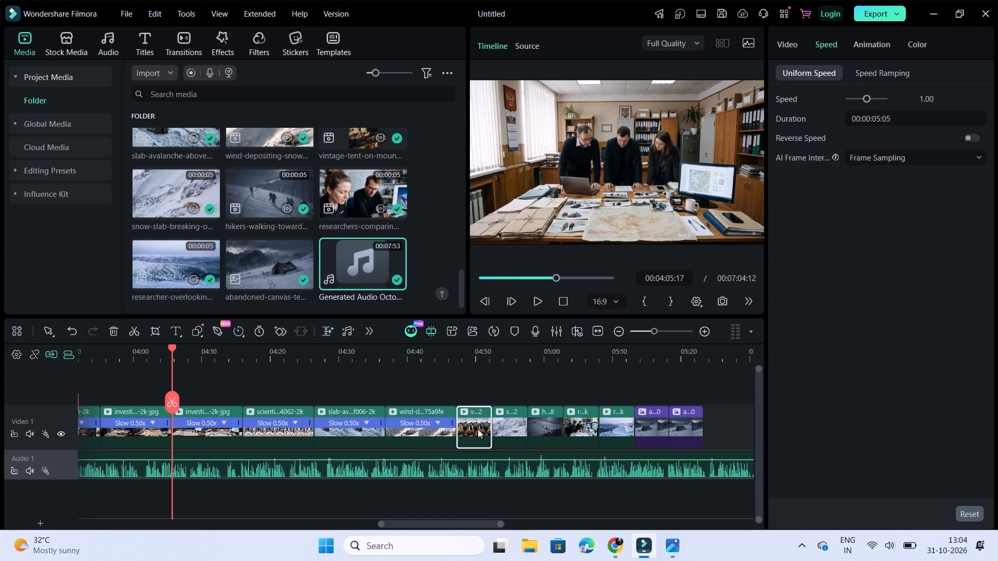
pyautogui.doubleClick(936, 92)
pyautogui.press('BackSpace')
pyautogui.press('BackSpace')
pyautogui.press('BackSpace')
pyautogui.press('BackSpace')
pyautogui.write('0.5')
pyautogui.click(877, 305)
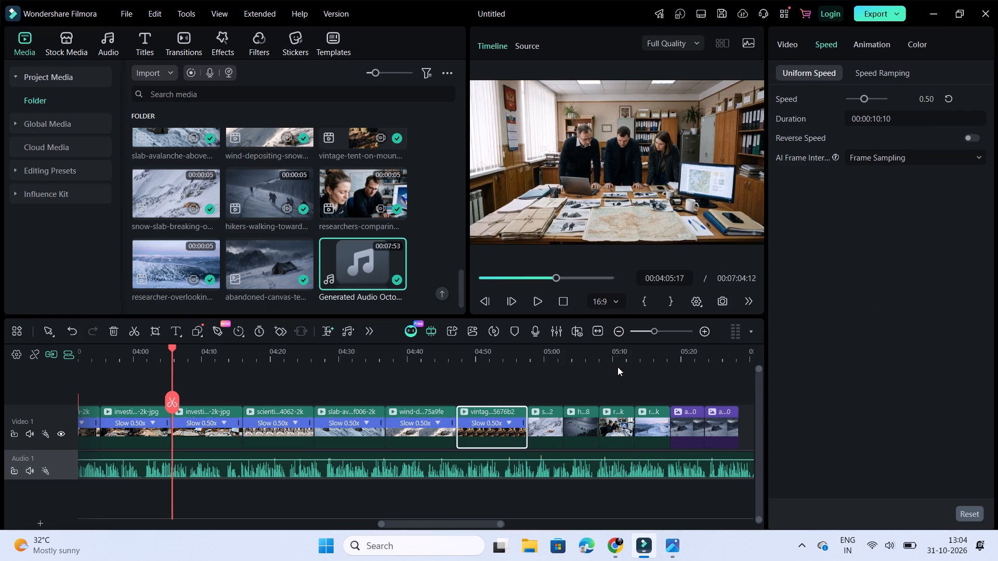
# Set the uniform speed of the snow-slab-breaking clip directly after the vintage tent clip, at about 4:56, to 0.5.
pyautogui.click(536, 432)
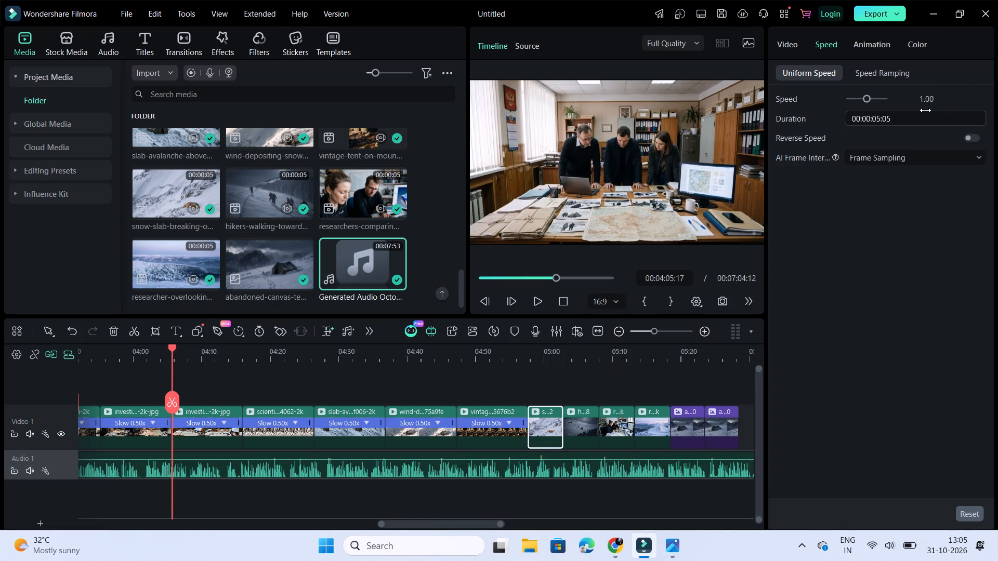
pyautogui.doubleClick(933, 101)
pyautogui.press('BackSpace')
pyautogui.press('BackSpace')
pyautogui.press('BackSpace')
pyautogui.press('BackSpace')
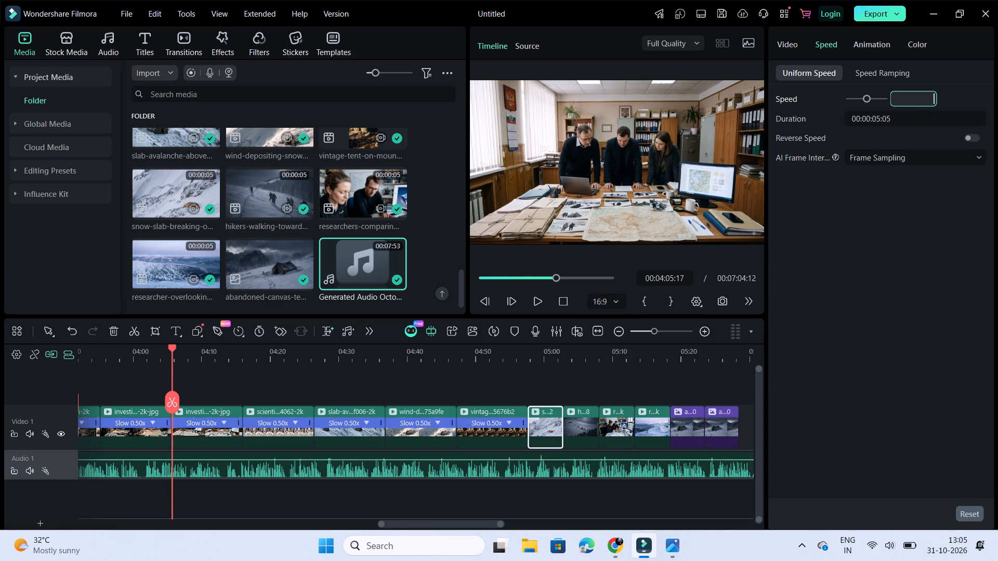
pyautogui.write('0.5')
pyautogui.click(887, 241)
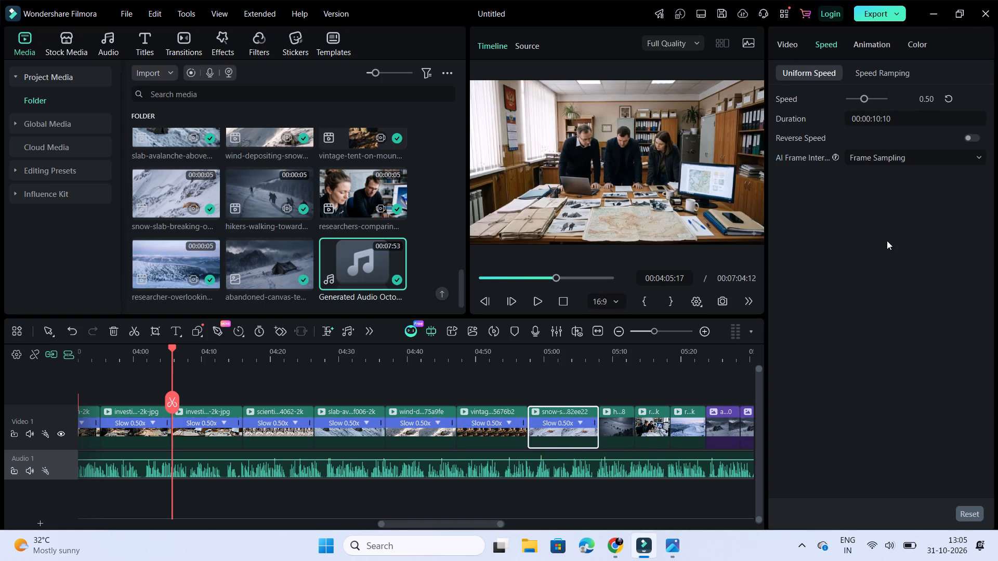
# Set the uniform speed of the walking hikers clip starting at about 5:07 on Video 1 to 0.5.
pyautogui.hscroll(-2, 502, 393)
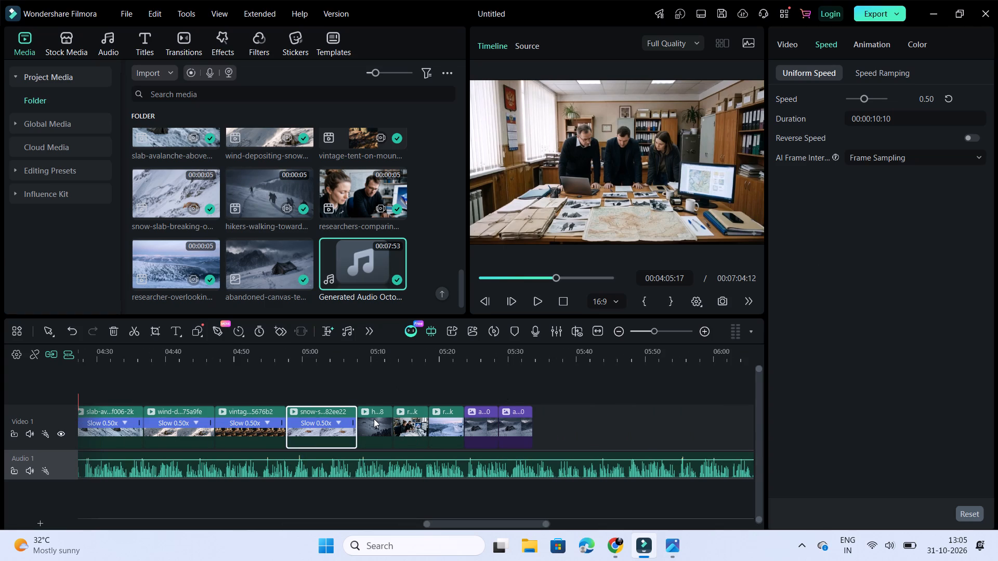
pyautogui.click(374, 419)
pyautogui.doubleClick(934, 101)
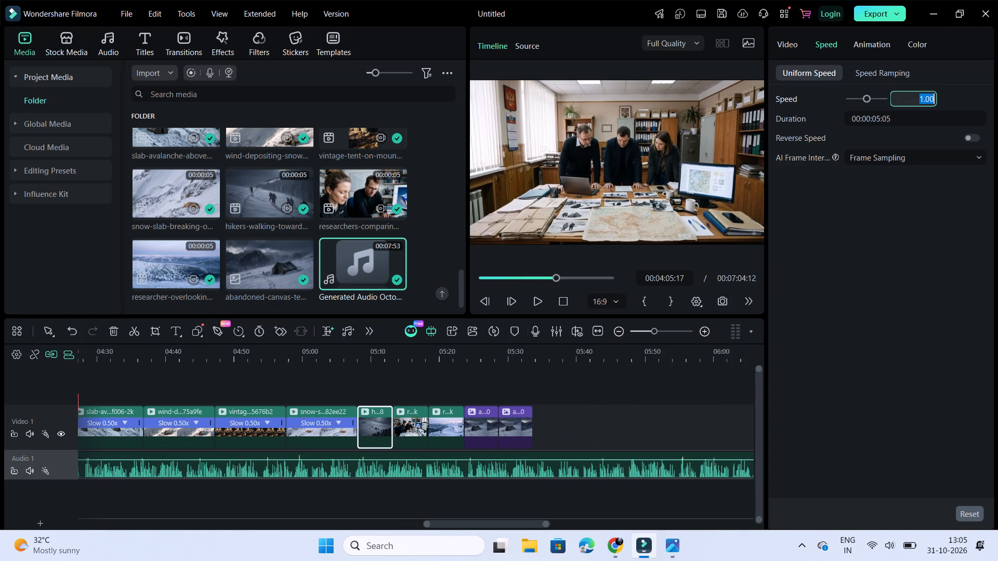
pyautogui.press('BackSpace')
pyautogui.press('BackSpace')
pyautogui.press('BackSpace')
pyautogui.press('BackSpace')
pyautogui.write('0.5')
pyautogui.click(903, 253)
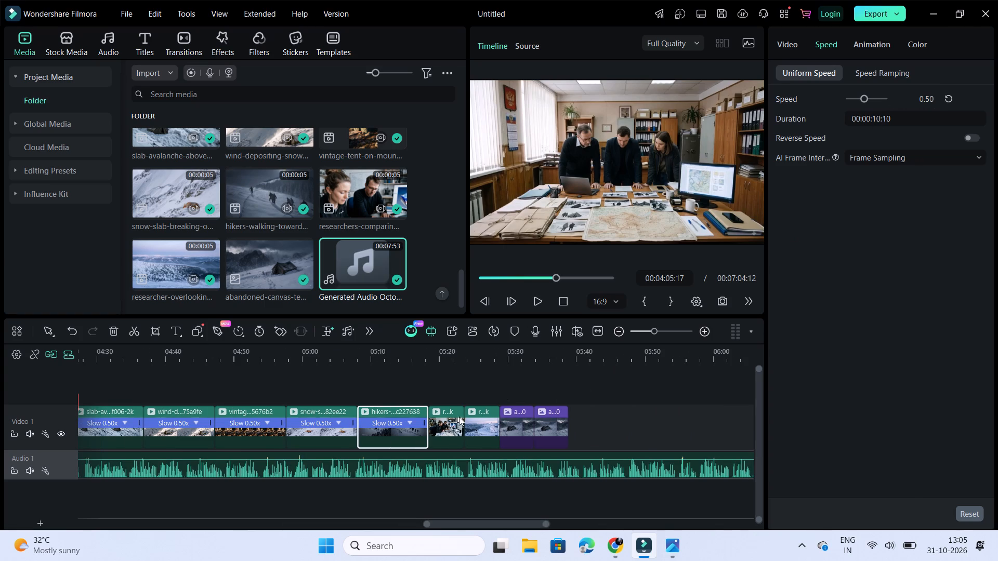
# Set the uniform speed of the researchers-comparing clip starting at about 5:17 on Video 1 to 0.5.
pyautogui.click(449, 420)
pyautogui.doubleClick(924, 104)
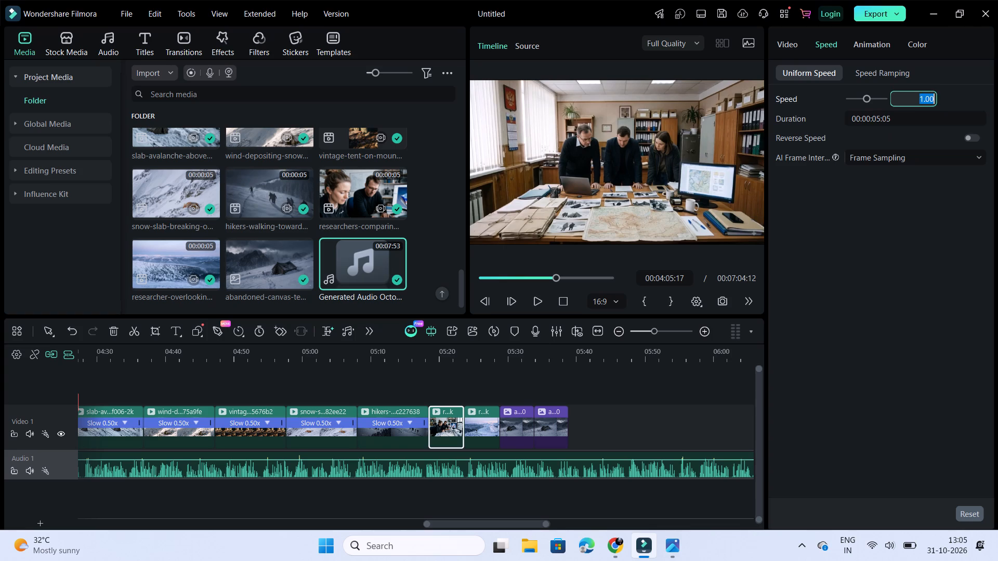
pyautogui.press('BackSpace')
pyautogui.press('BackSpace')
pyautogui.press('Right')
pyautogui.press('Right')
pyautogui.press('Right')
pyautogui.press('BackSpace')
pyautogui.press('BackSpace')
pyautogui.press('BackSpace')
pyautogui.write('0.5')
pyautogui.click(861, 299)
# Set the uniform speed of the researcher-overlooking clip directly after the researchers-comparing clip, at about 5:28, to 0.5.
pyautogui.click(516, 422)
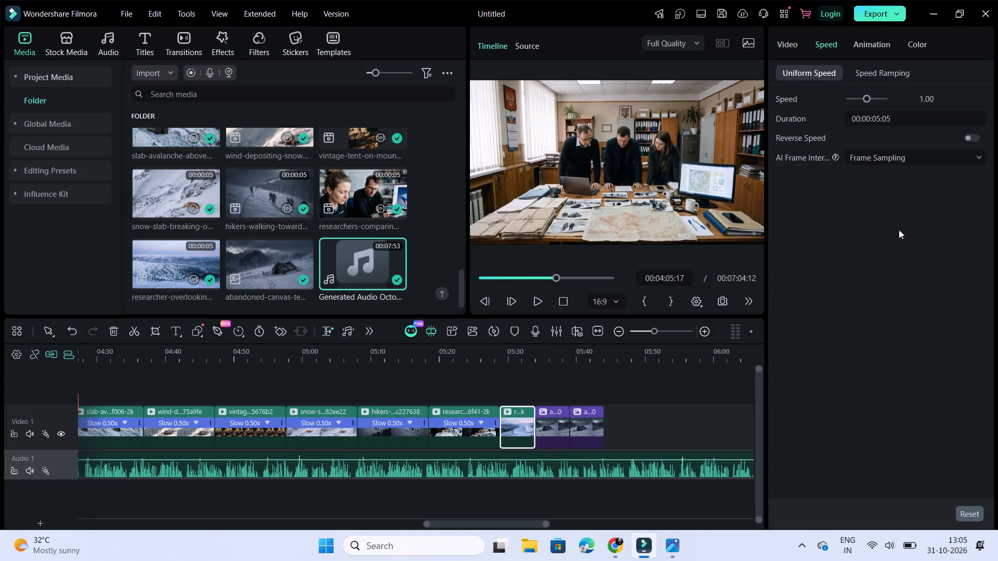
pyautogui.doubleClick(942, 102)
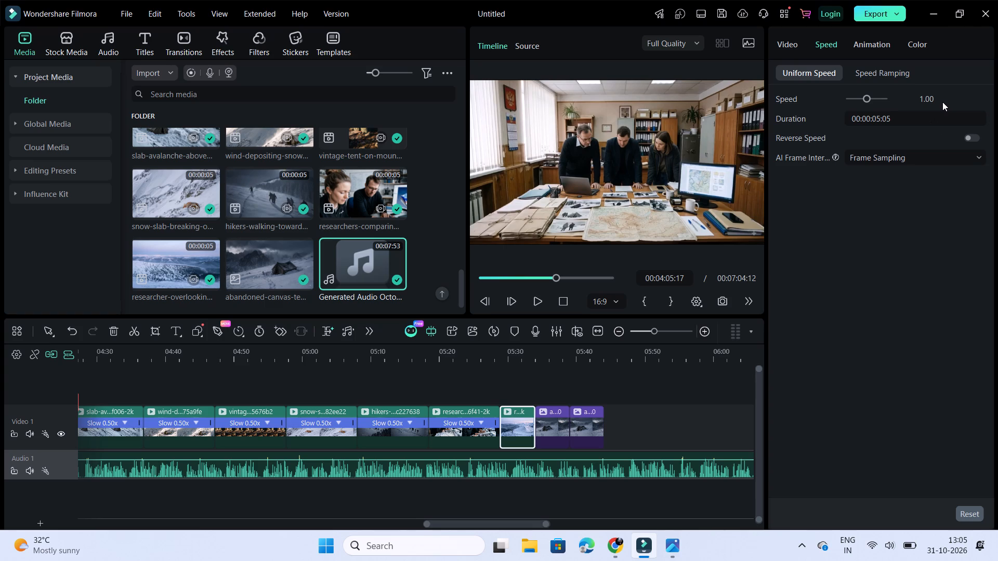
pyautogui.doubleClick(937, 95)
pyautogui.press('Right')
pyautogui.press('BackSpace')
pyautogui.press('BackSpace')
pyautogui.press('BackSpace')
pyautogui.press('BackSpace')
pyautogui.write('0.5')
pyautogui.click(919, 251)
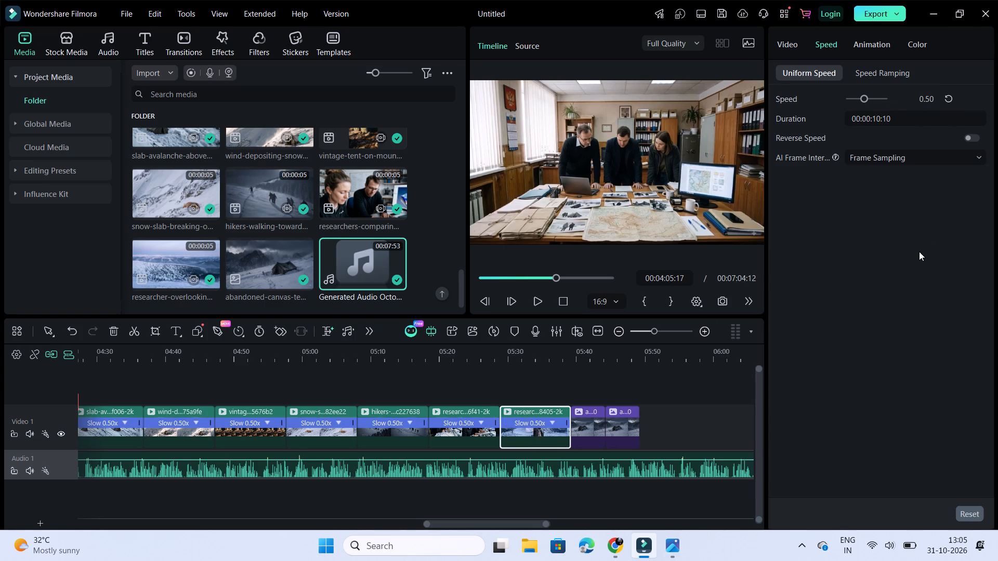
# Delete the two abandoned canvas tent images at the end of Video 1.
pyautogui.click(602, 435)
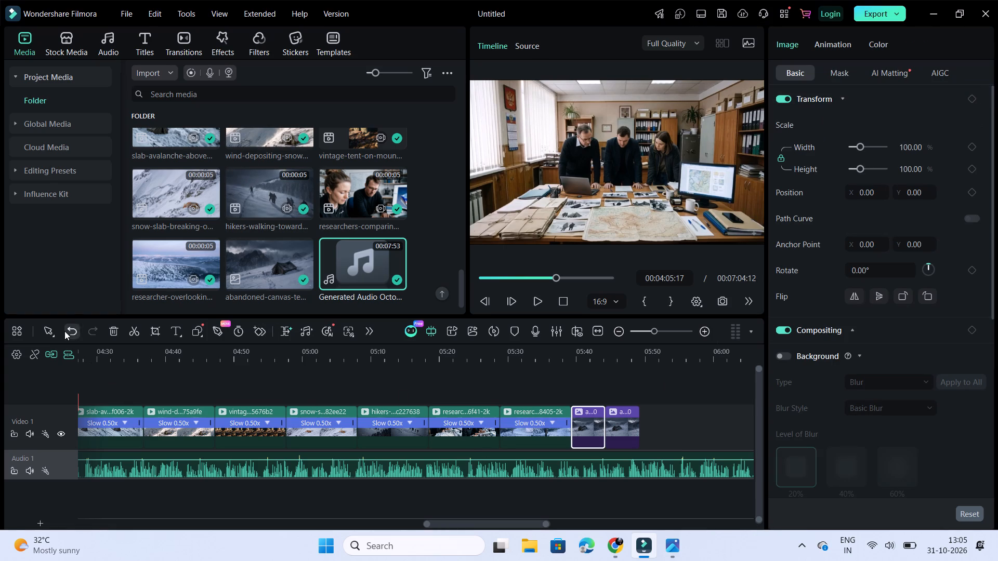
pyautogui.click(112, 335)
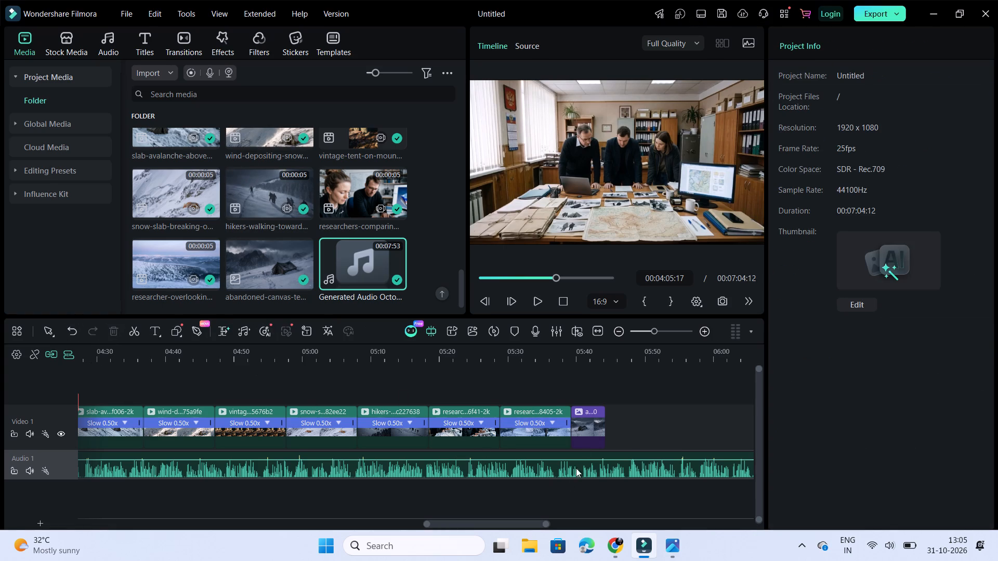
pyautogui.click(585, 423)
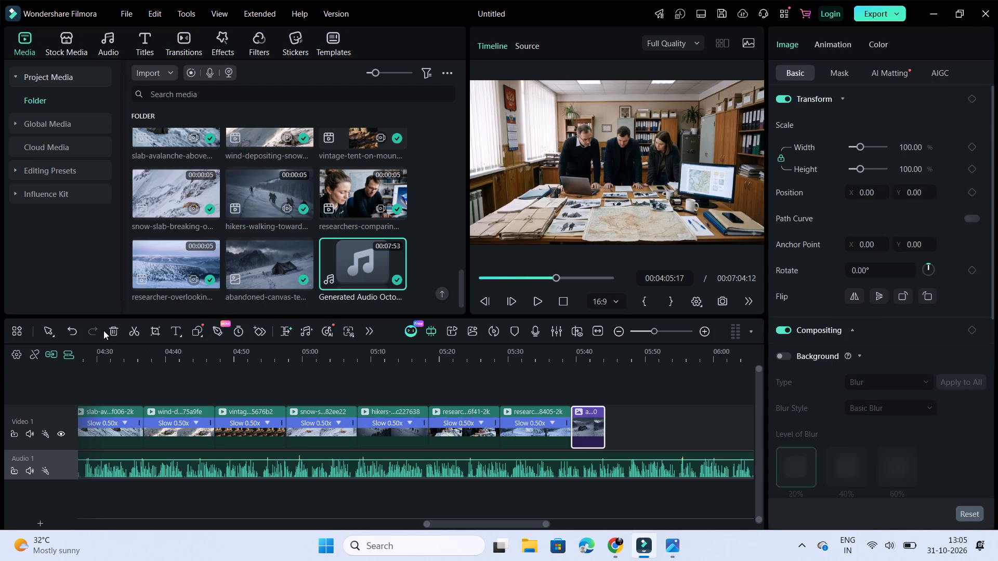
pyautogui.click(114, 333)
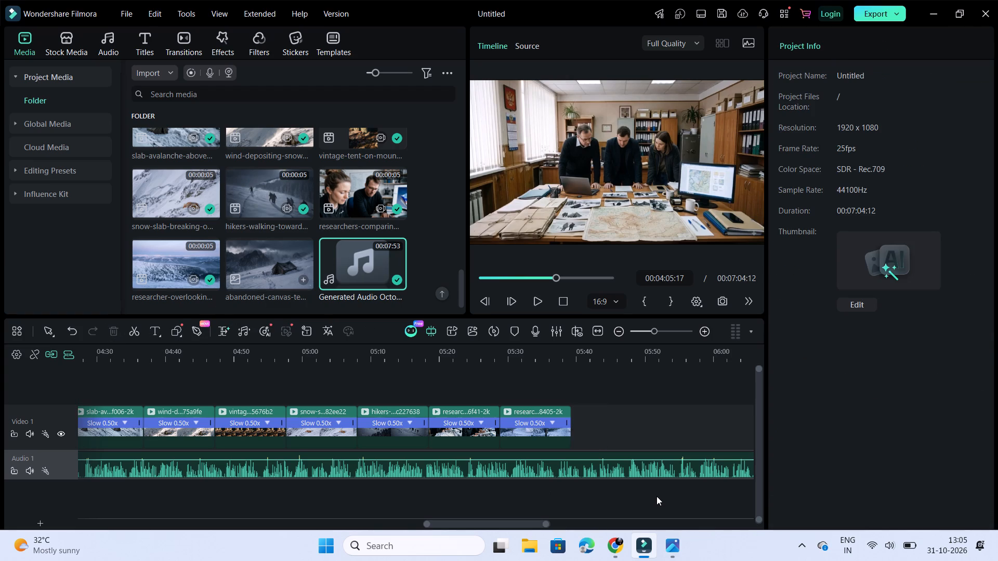
# Slow the opening tent-on-snow-covered-mountainside clip at the start of Video 1 to the 0.25x speed preset.
pyautogui.hscroll(-6, 656, 496)
pyautogui.hscroll(7, 656, 496)
pyautogui.hscroll(-3, 656, 496)
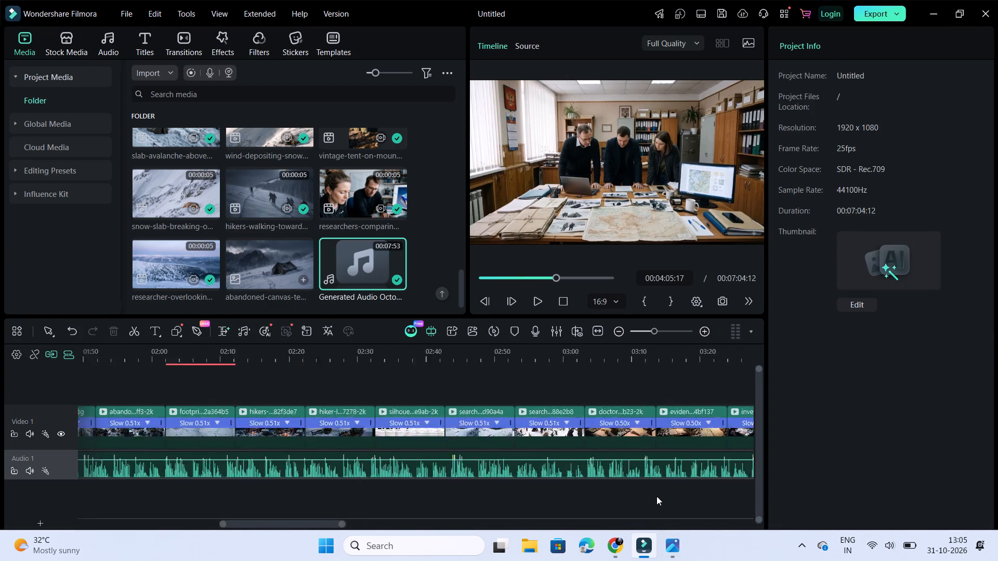
pyautogui.hscroll(-1, 656, 496)
pyautogui.hscroll(10, 656, 496)
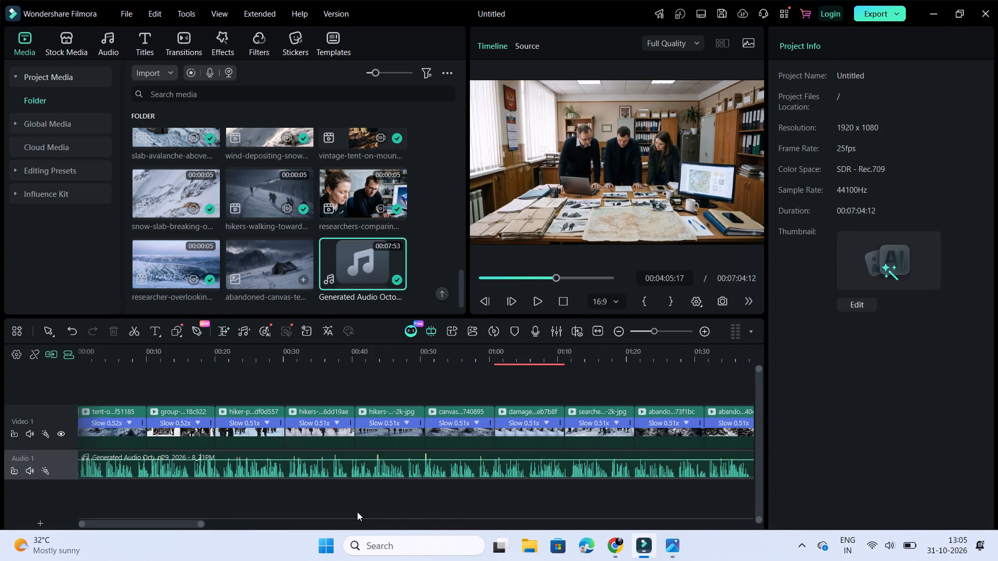
pyautogui.click(119, 419)
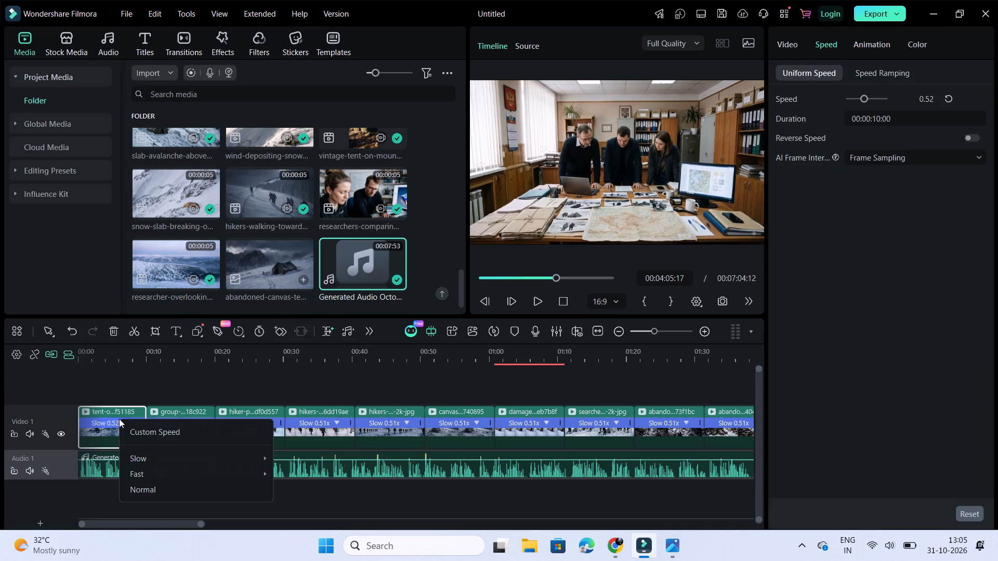
pyautogui.click(140, 453)
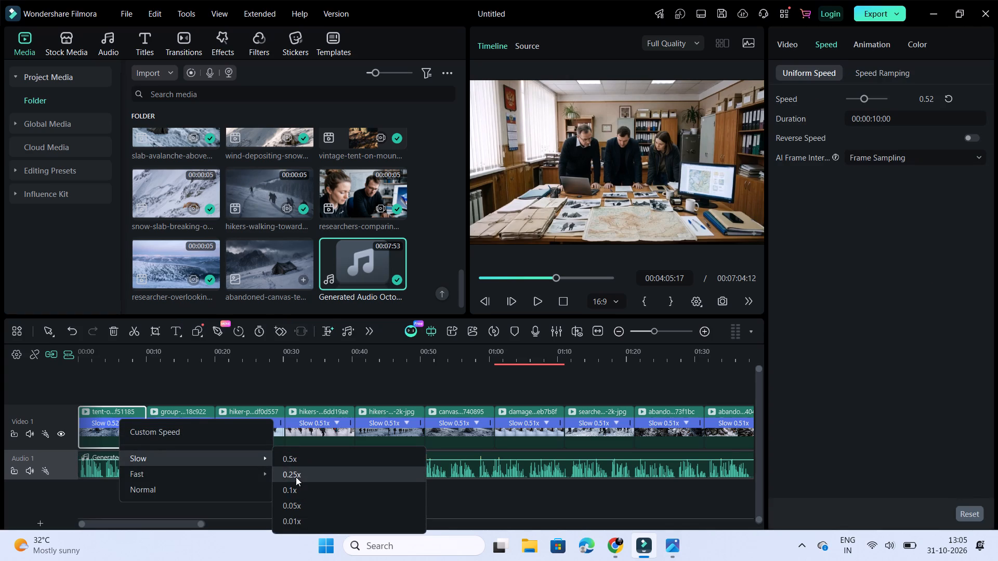
pyautogui.click(296, 472)
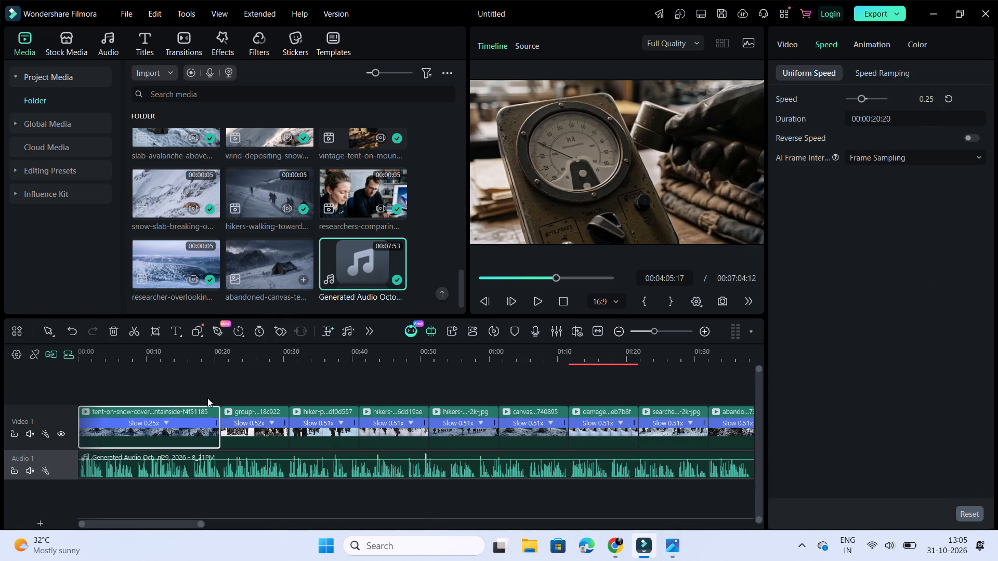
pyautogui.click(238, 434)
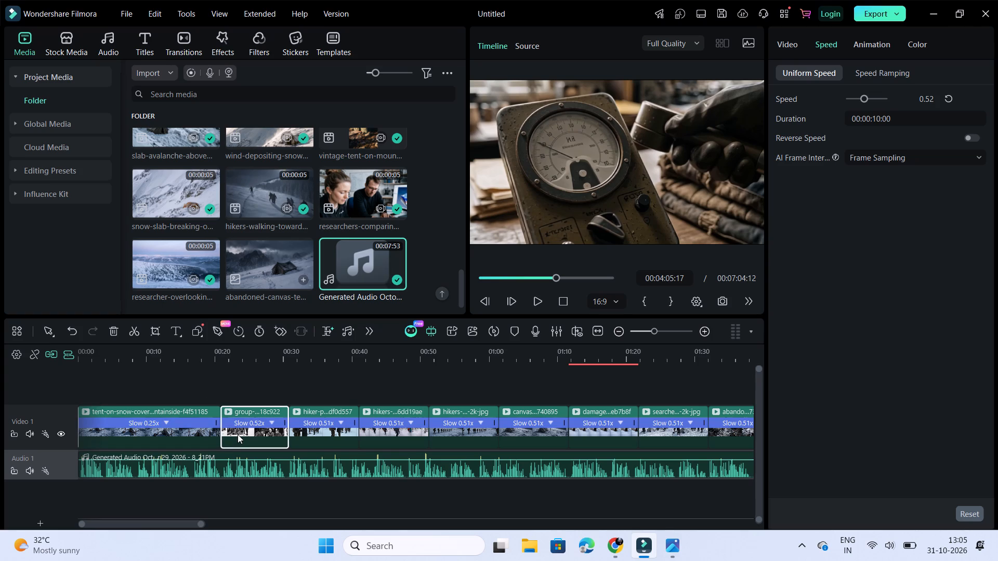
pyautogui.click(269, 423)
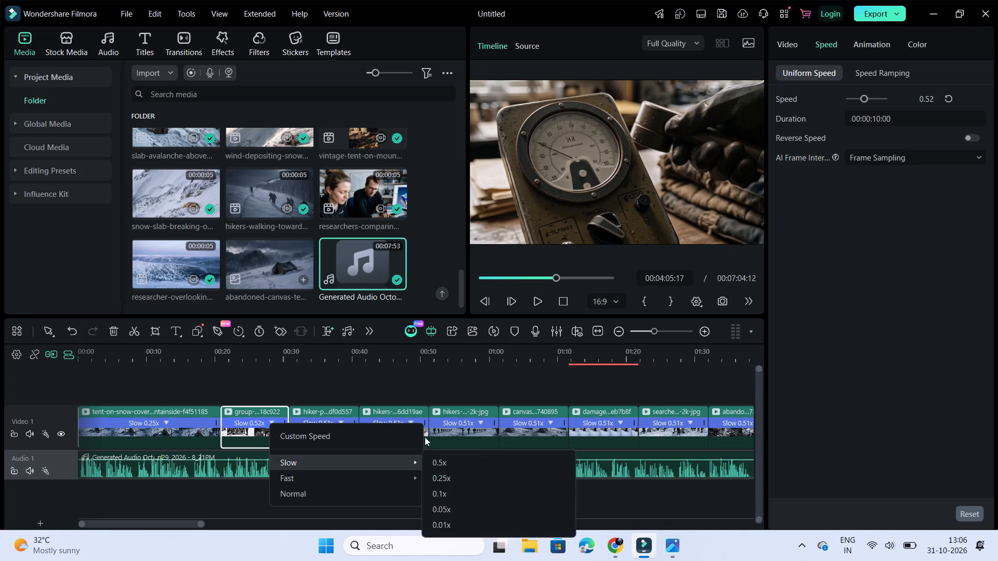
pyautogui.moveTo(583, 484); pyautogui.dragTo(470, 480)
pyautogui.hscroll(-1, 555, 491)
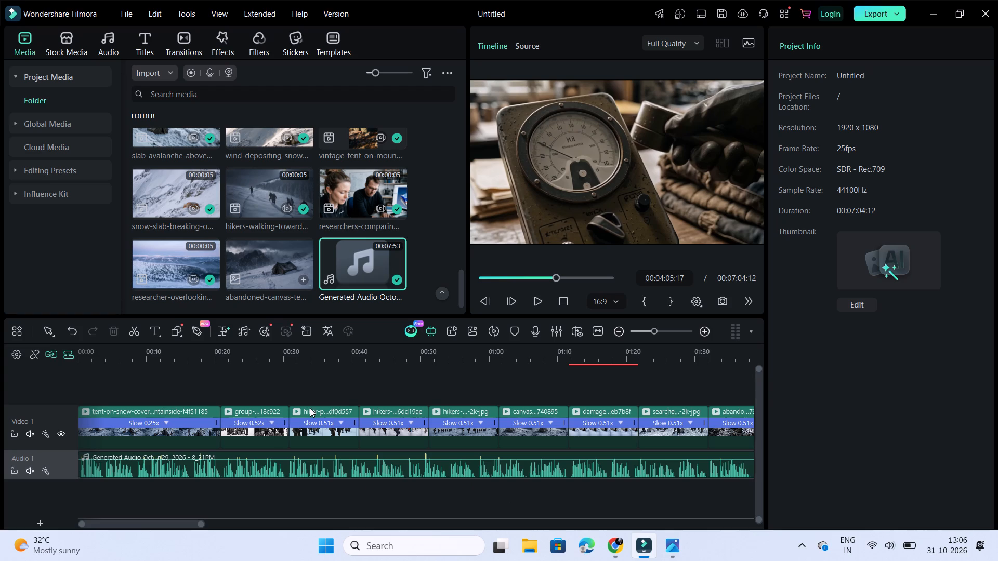
# Swap the group-preparing clip at about 0:20 on Video 1 with the hiker-preparing-to-return clip that follows it.
pyautogui.moveTo(270, 429); pyautogui.dragTo(273, 422)
# Slow the hiker-preparing-to-return clip, second on Video 1 at about 0:20, to the 0.25x speed preset.
pyautogui.click(273, 422)
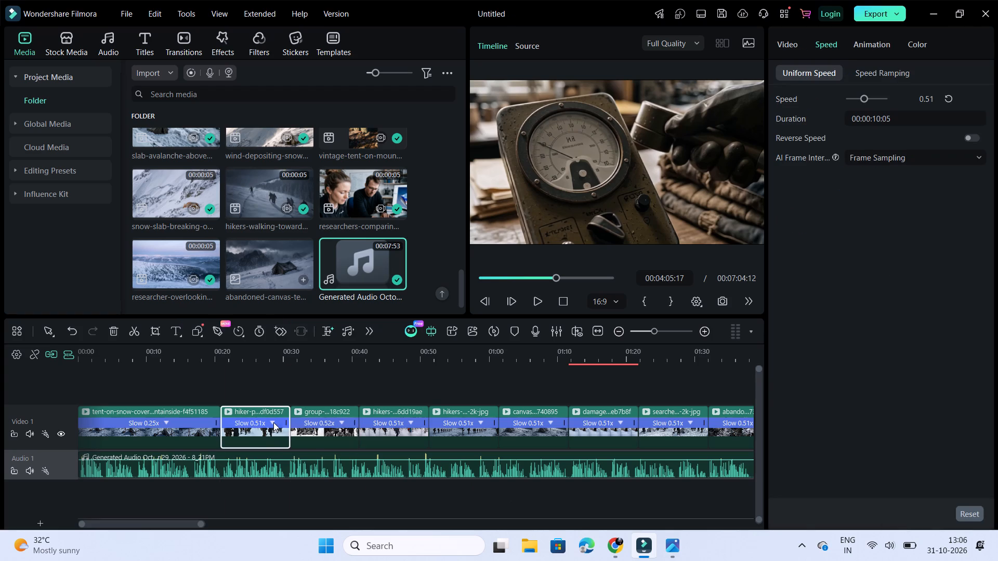
pyautogui.click(324, 464)
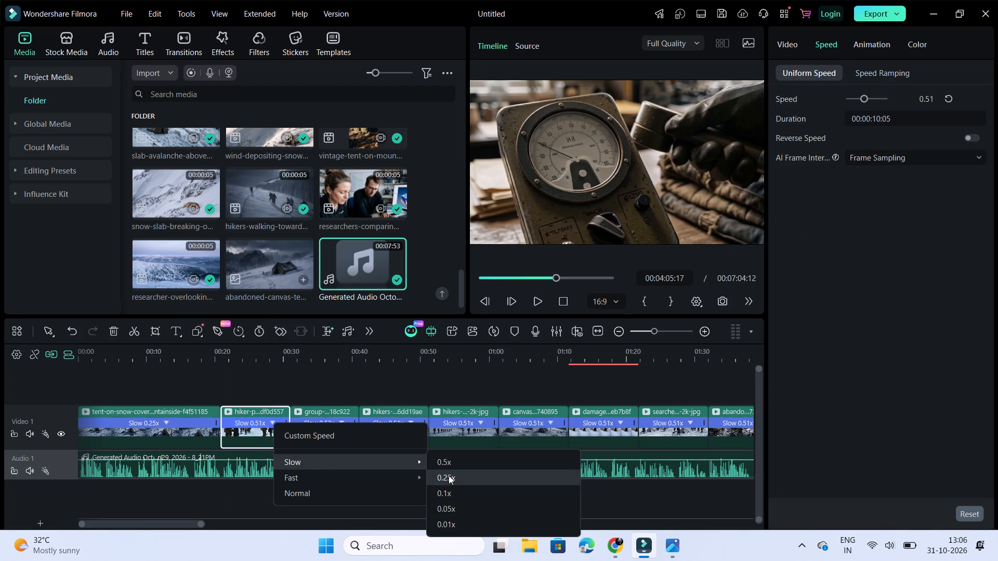
pyautogui.click(449, 475)
# Slow the group-preparing clip, third on Video 1 at about 0:41, to the 0.25x speed preset.
pyautogui.click(403, 420)
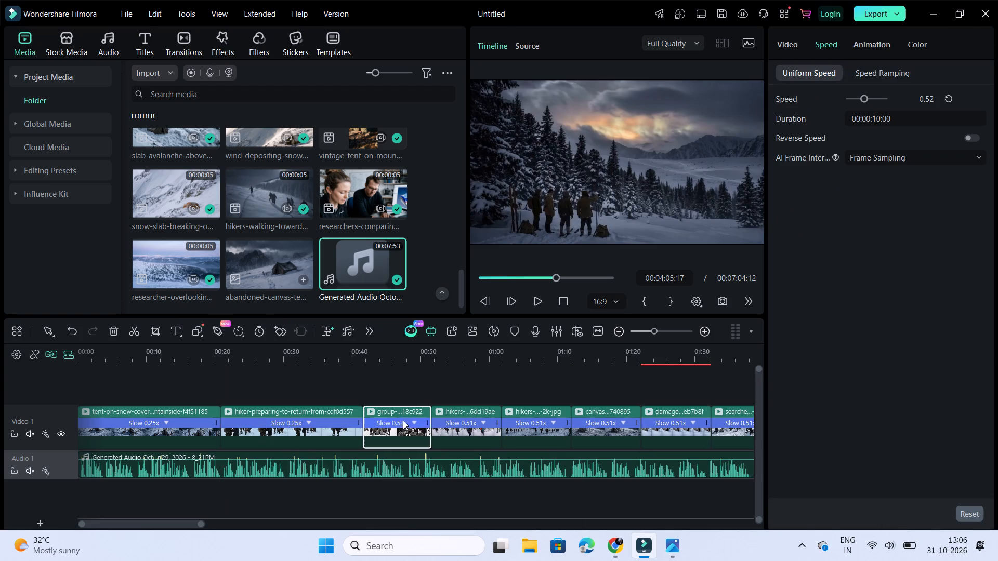
pyautogui.click(438, 465)
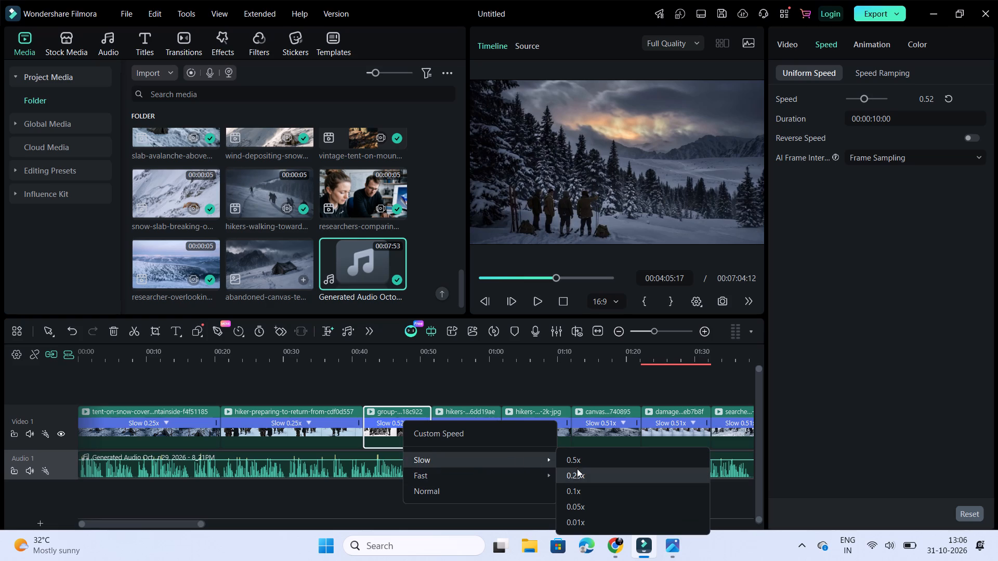
pyautogui.click(580, 474)
# Slow the hikers-trekking clip directly after the group-preparing clip, at about 1:02 on Video 1, to the 0.25x speed preset.
pyautogui.hscroll(-2, 598, 509)
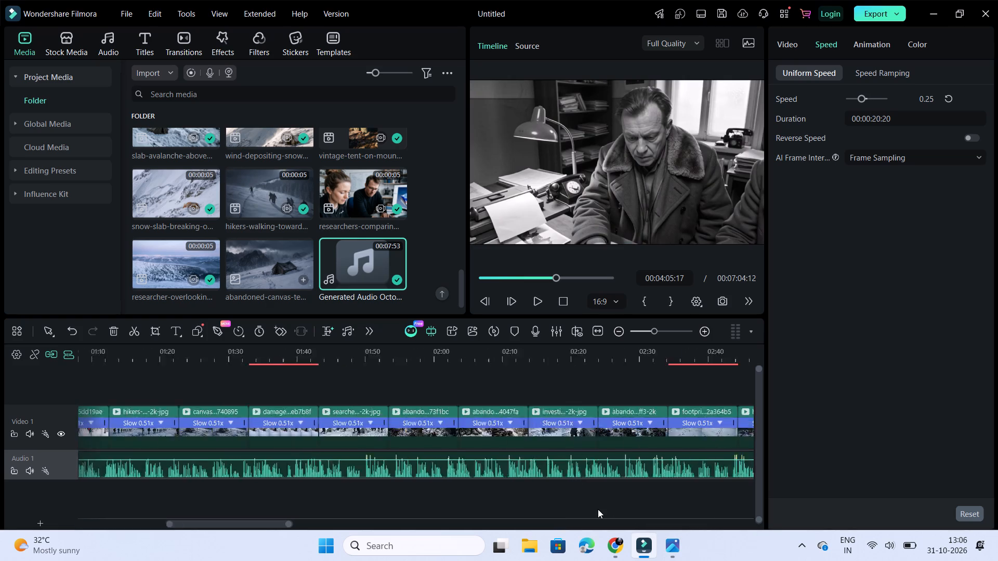
pyautogui.hscroll(-9, 598, 509)
pyautogui.hscroll(3, 598, 509)
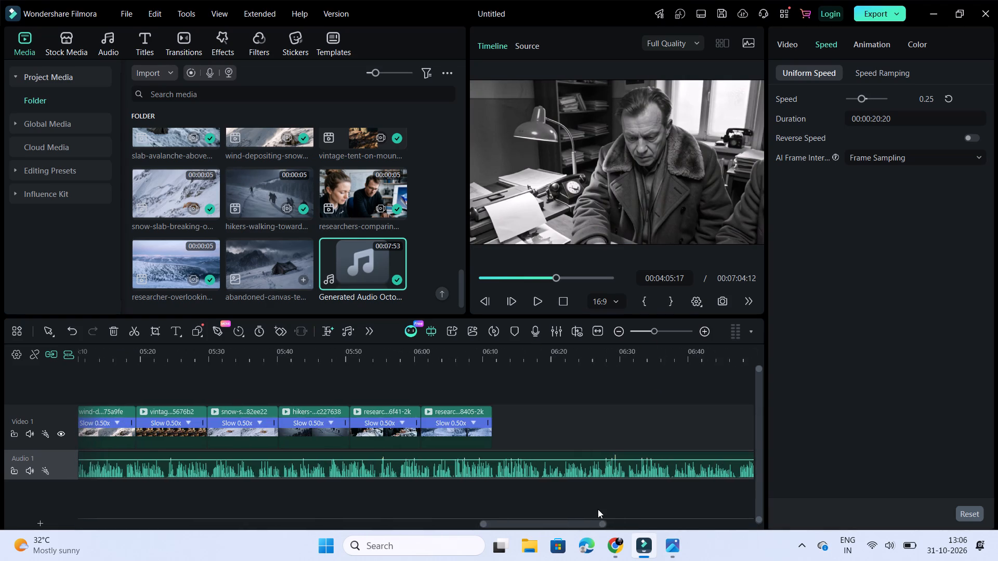
pyautogui.hscroll(5, 598, 509)
pyautogui.scroll(-1, 598, 509)
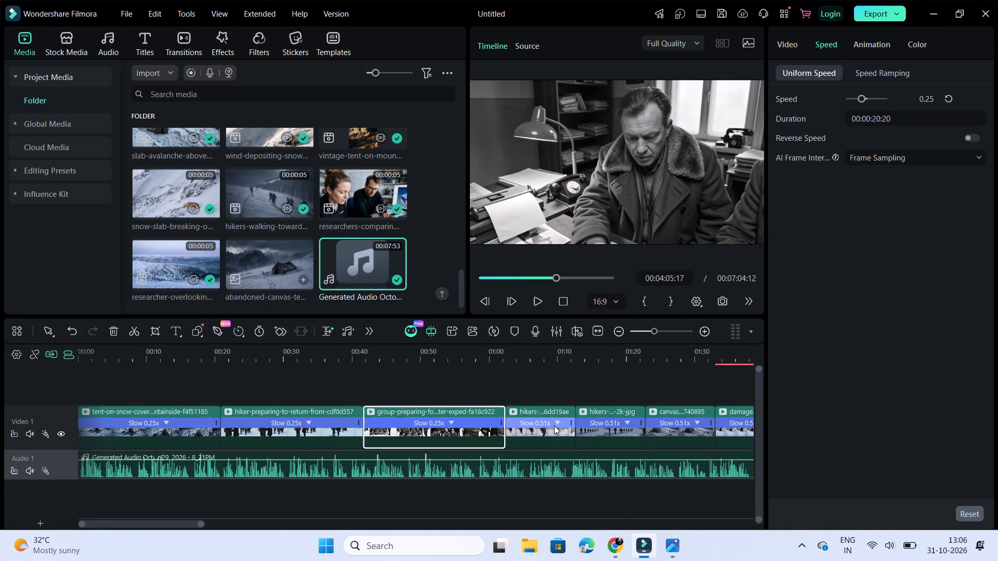
pyautogui.click(556, 423)
pyautogui.click(583, 461)
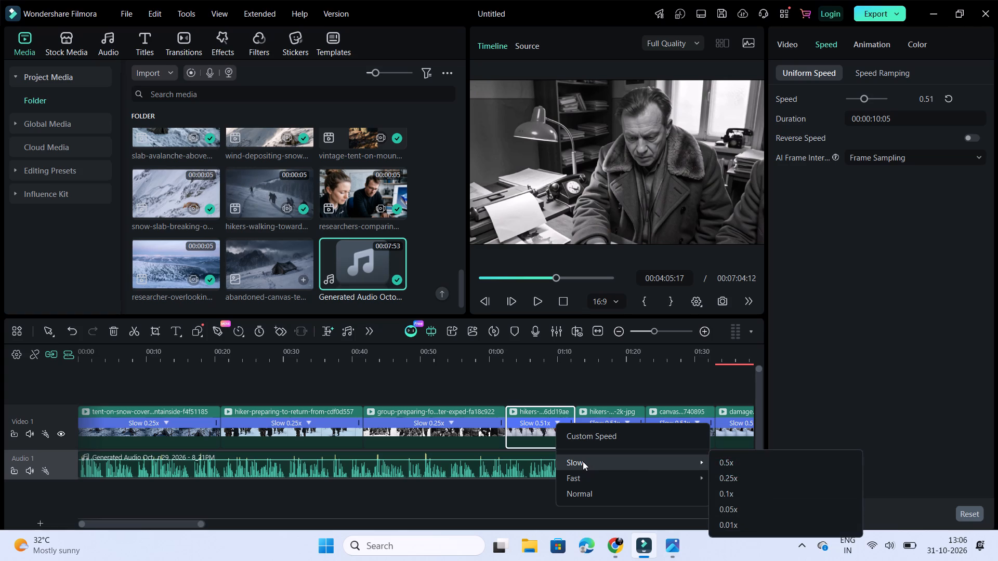
pyautogui.click(739, 479)
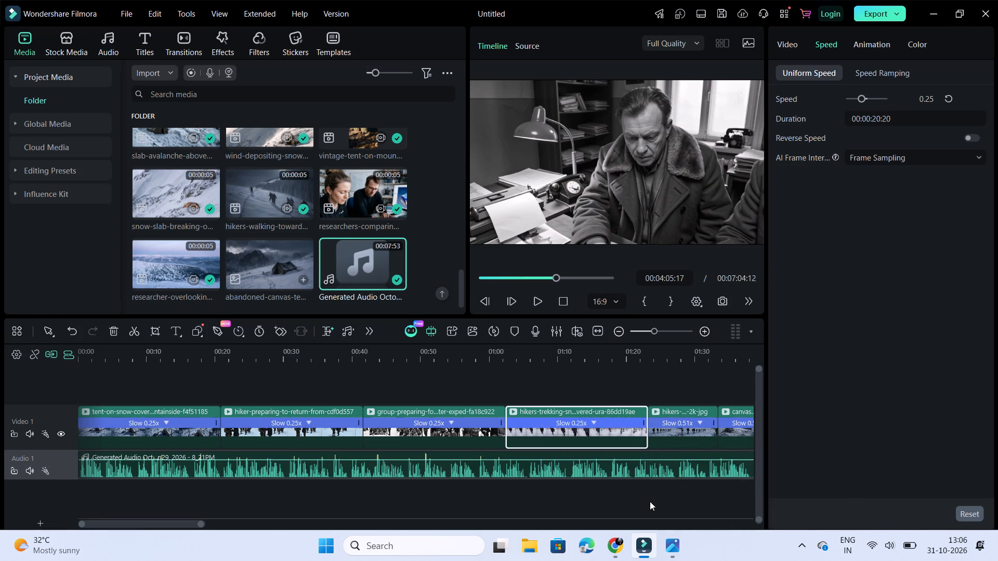
# Slow the hikers-approaching clip directly after the hikers-trekking clip, at about 1:23 on Video 1, to the 0.25x speed preset.
pyautogui.hscroll(-15, 650, 501)
pyautogui.hscroll(3, 650, 501)
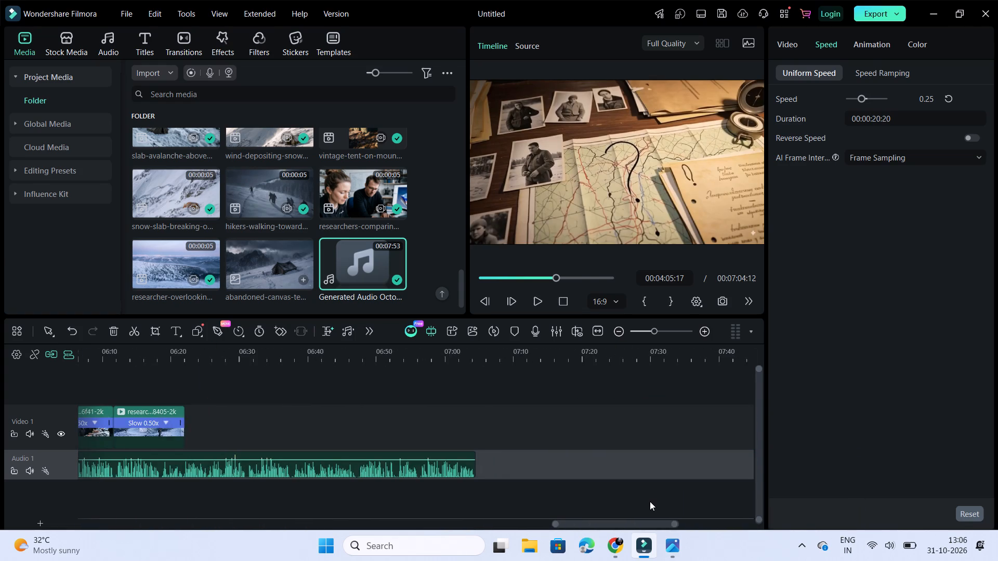
pyautogui.hscroll(4, 650, 501)
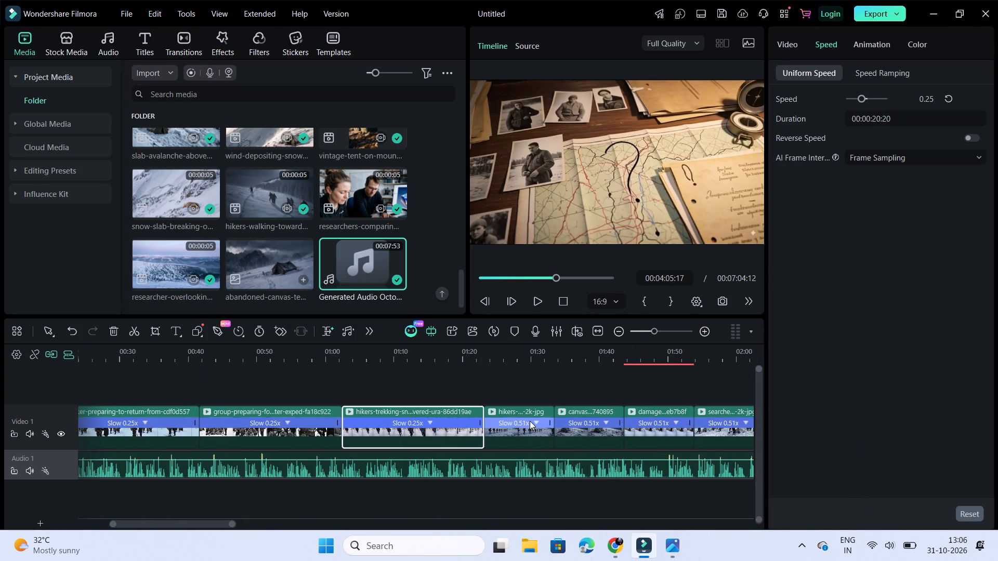
pyautogui.click(530, 421)
pyautogui.click(557, 458)
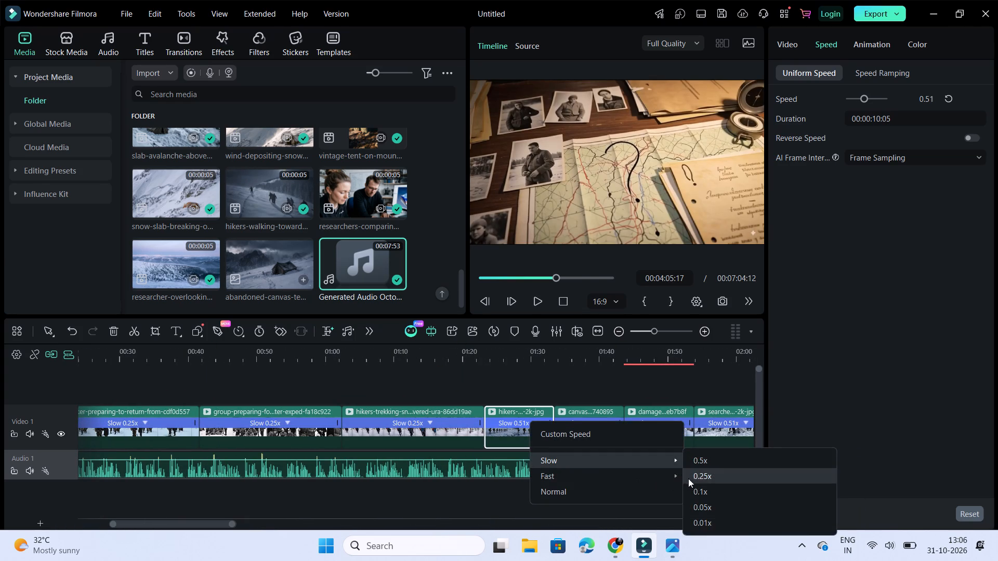
pyautogui.click(700, 478)
# Slow the canvas-tent-on-mountain-slope clip directly after the hikers-approaching clip, at about 1:43 on Video 1, to the 0.25x speed preset.
pyautogui.click(654, 423)
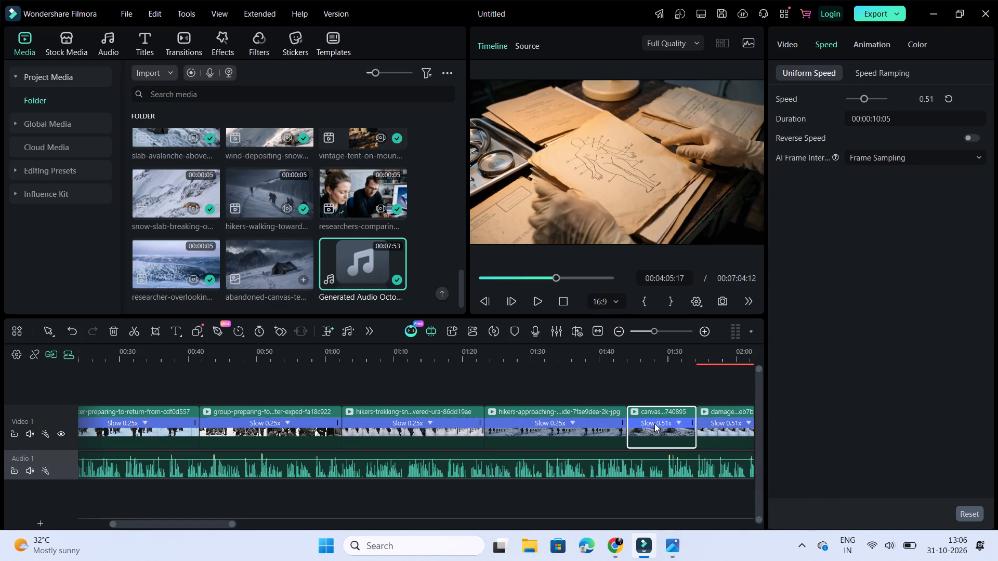
pyautogui.click(669, 463)
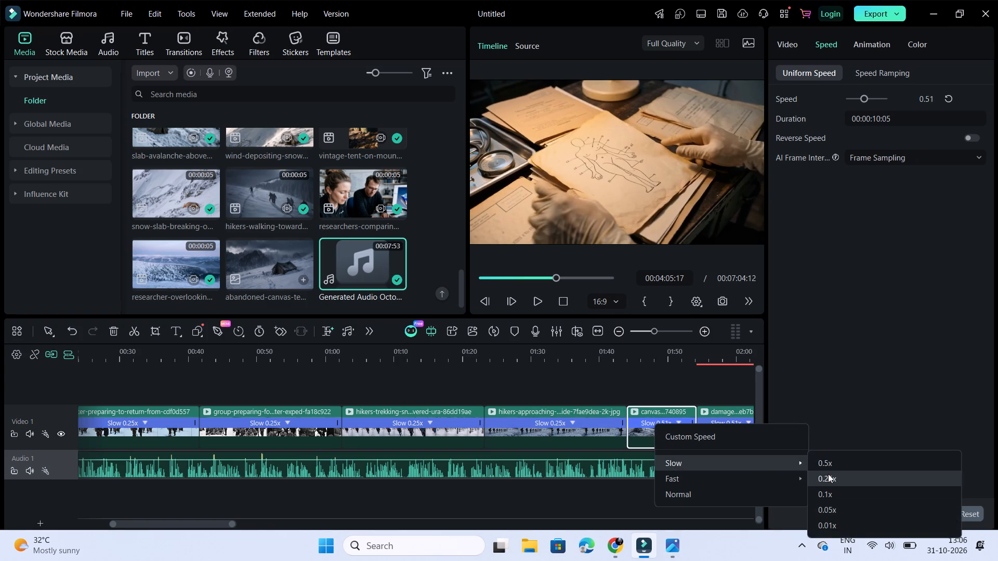
pyautogui.click(828, 474)
pyautogui.hscroll(-4, 709, 500)
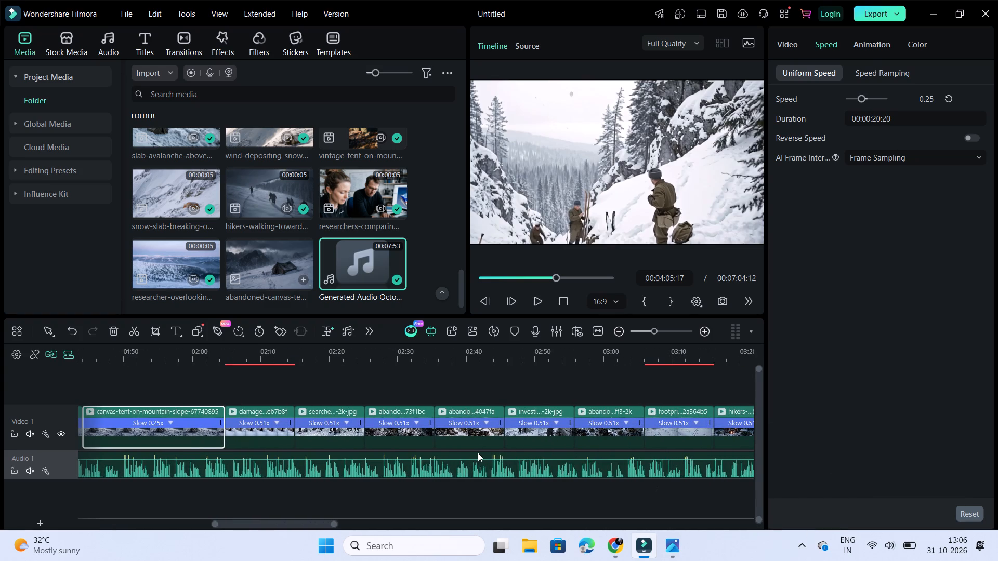
# Slow the damaged-tent clip directly after the canvas-tent-on-mountain-slope clip, at about 2:04 on Video 1, to the 0.25x speed preset.
pyautogui.click(264, 415)
pyautogui.click(266, 418)
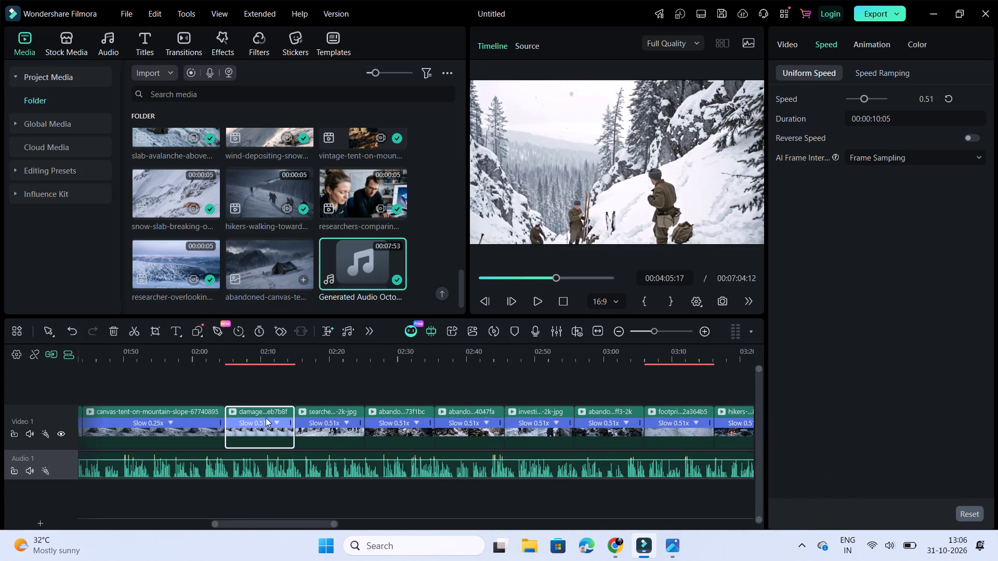
pyautogui.click(353, 451)
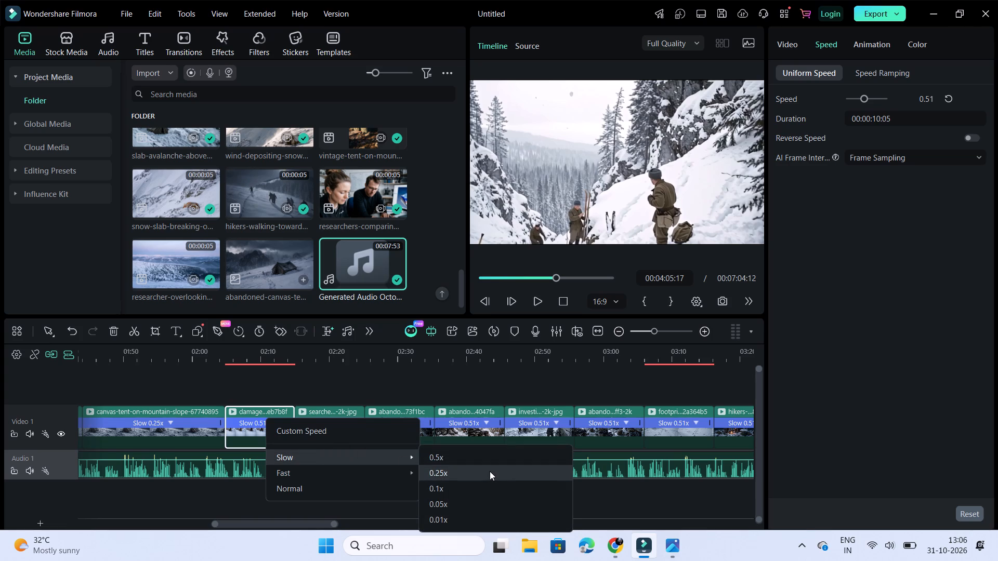
pyautogui.click(490, 471)
# Slow the investigator-studying clip, at about 2:55 on Video 1, to the 0.25x speed preset.
pyautogui.hscroll(-4, 561, 505)
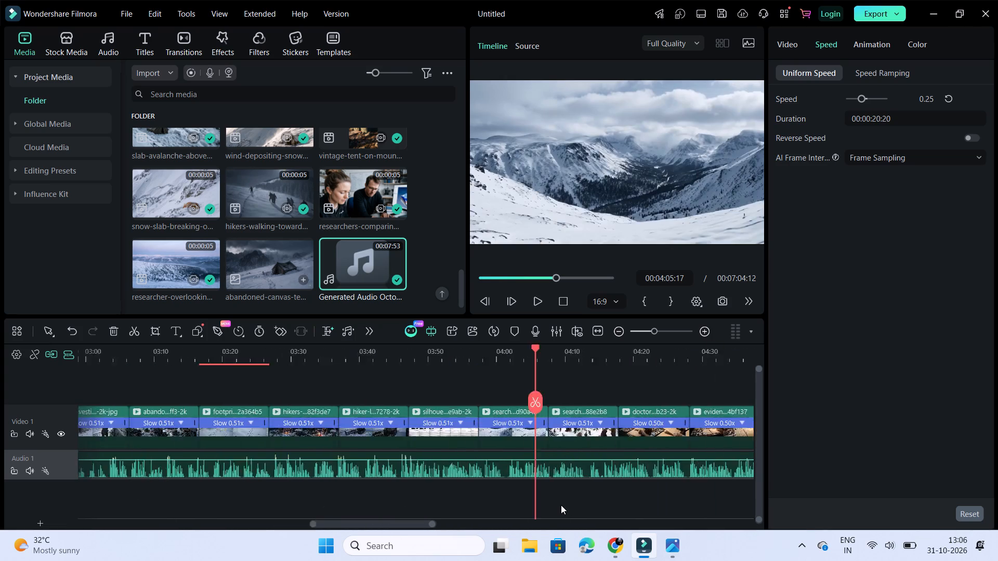
pyautogui.hscroll(-6, 561, 505)
pyautogui.hscroll(1, 561, 505)
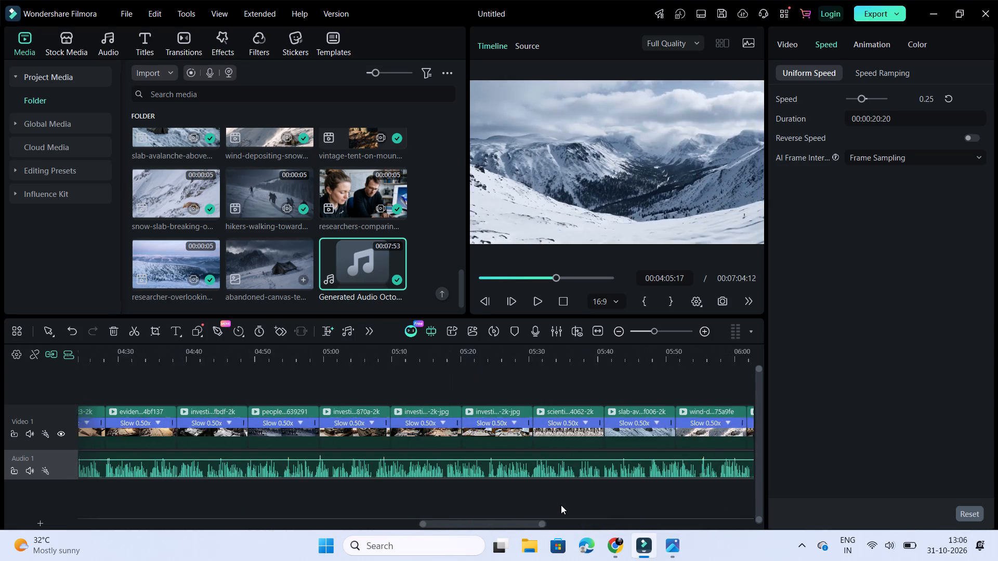
pyautogui.hscroll(3, 561, 505)
pyautogui.hscroll(1, 339, 458)
pyautogui.click(309, 425)
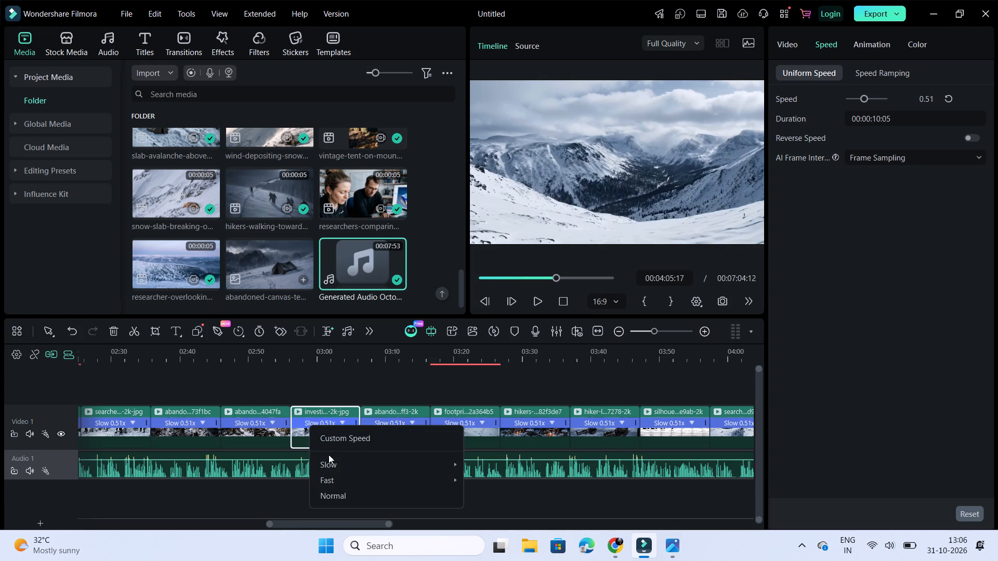
pyautogui.moveTo(336, 464); pyautogui.dragTo(518, 480)
pyautogui.click(518, 480)
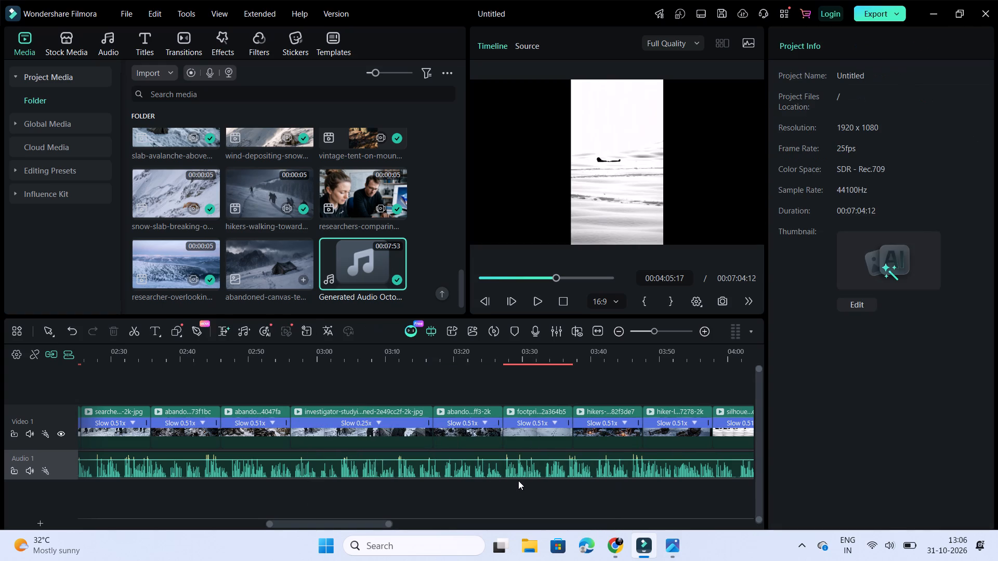
# Check the end of the Video 1 and Audio 1 tracks, and play the sequence from 00:00:00:00.
pyautogui.hscroll(-7, 499, 498)
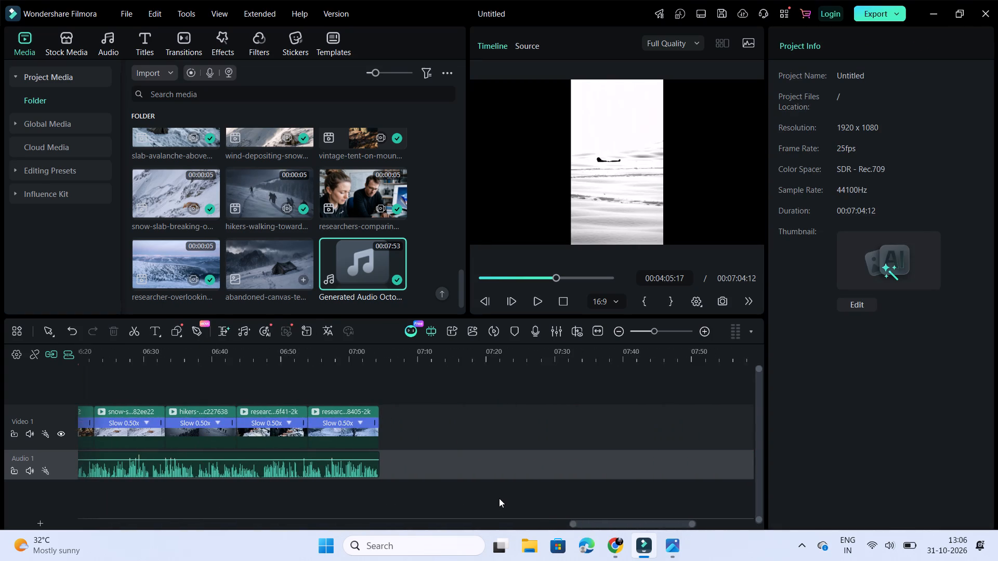
pyautogui.hscroll(-1, 499, 498)
pyautogui.hscroll(18, 499, 498)
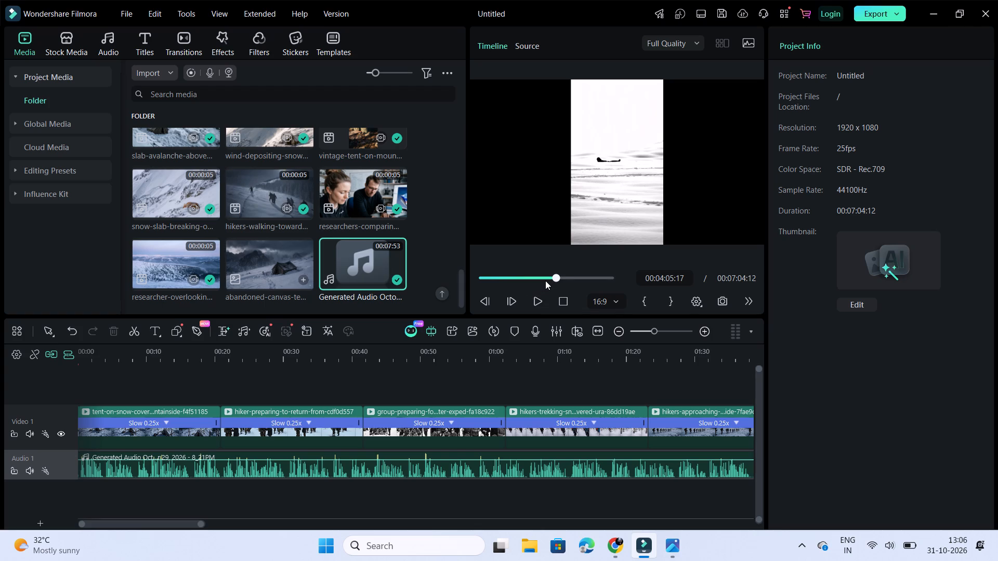
pyautogui.moveTo(551, 280); pyautogui.dragTo(419, 290)
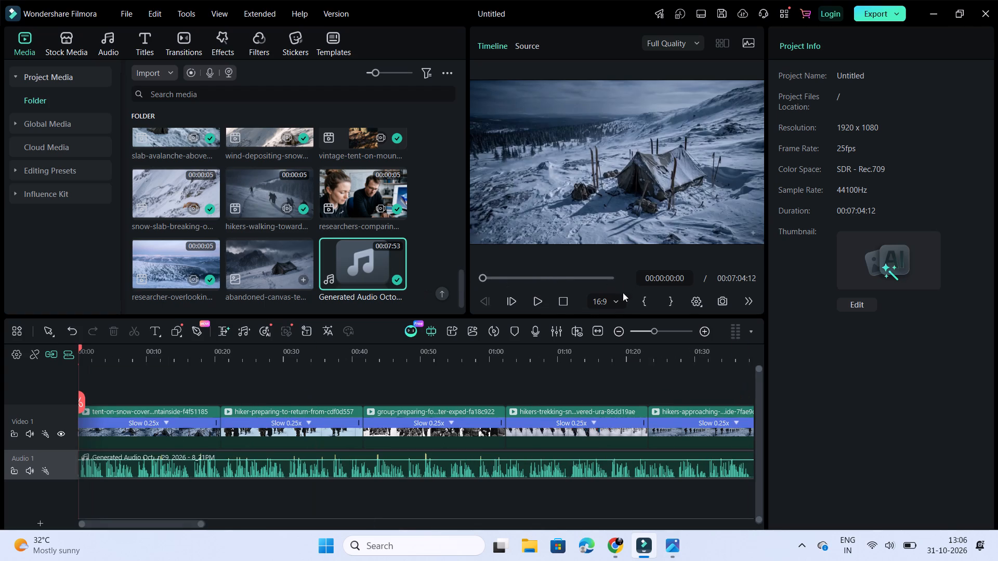
pyautogui.click(534, 304)
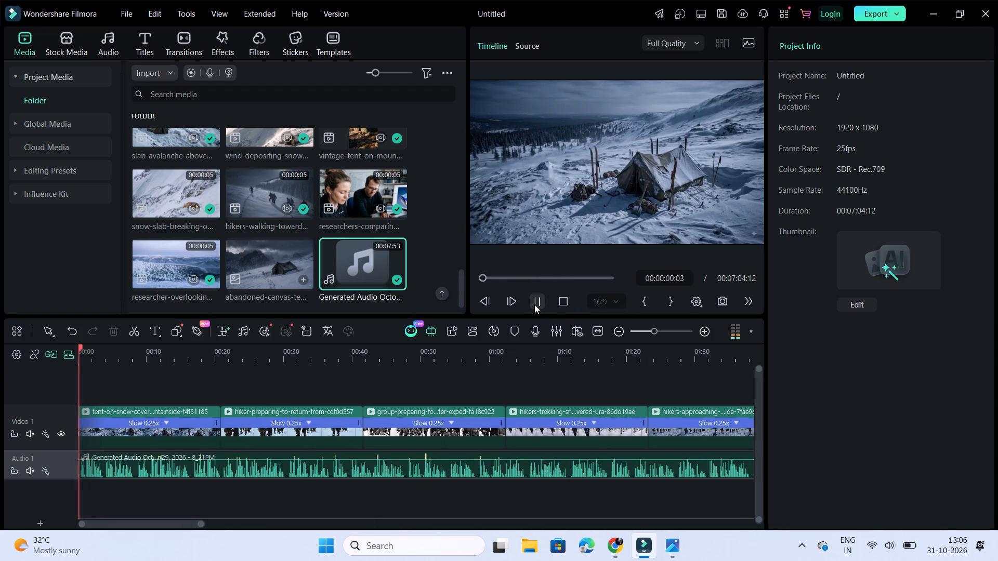
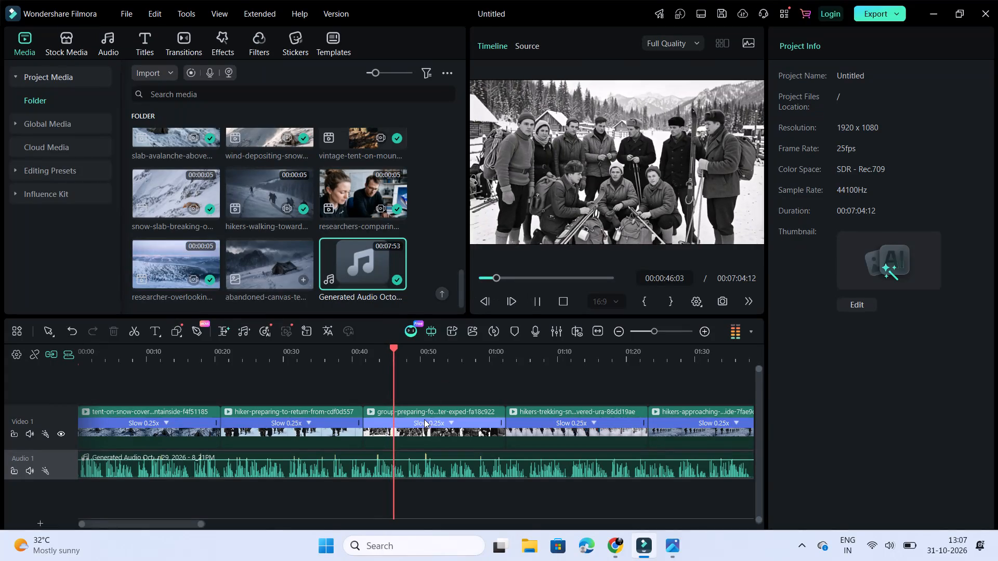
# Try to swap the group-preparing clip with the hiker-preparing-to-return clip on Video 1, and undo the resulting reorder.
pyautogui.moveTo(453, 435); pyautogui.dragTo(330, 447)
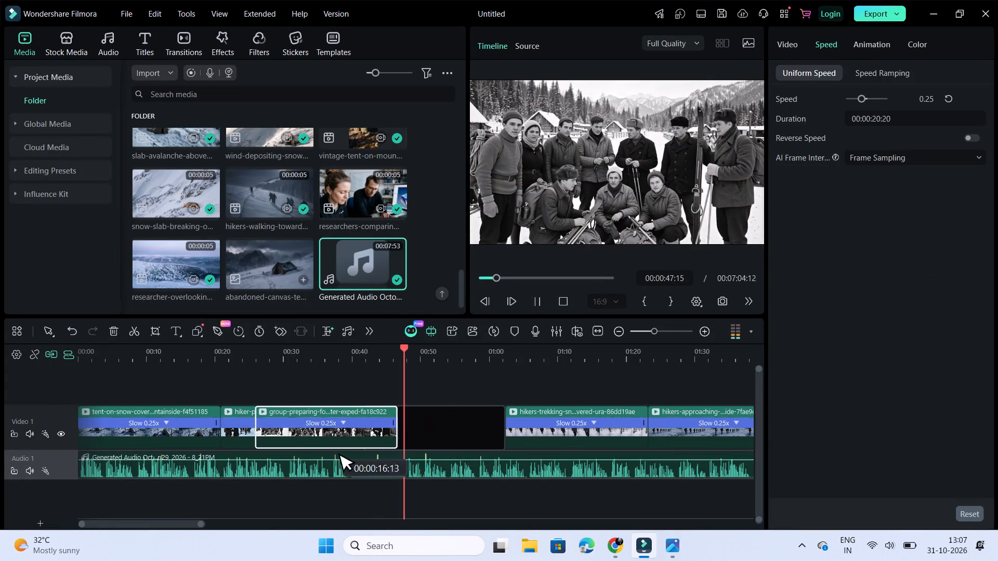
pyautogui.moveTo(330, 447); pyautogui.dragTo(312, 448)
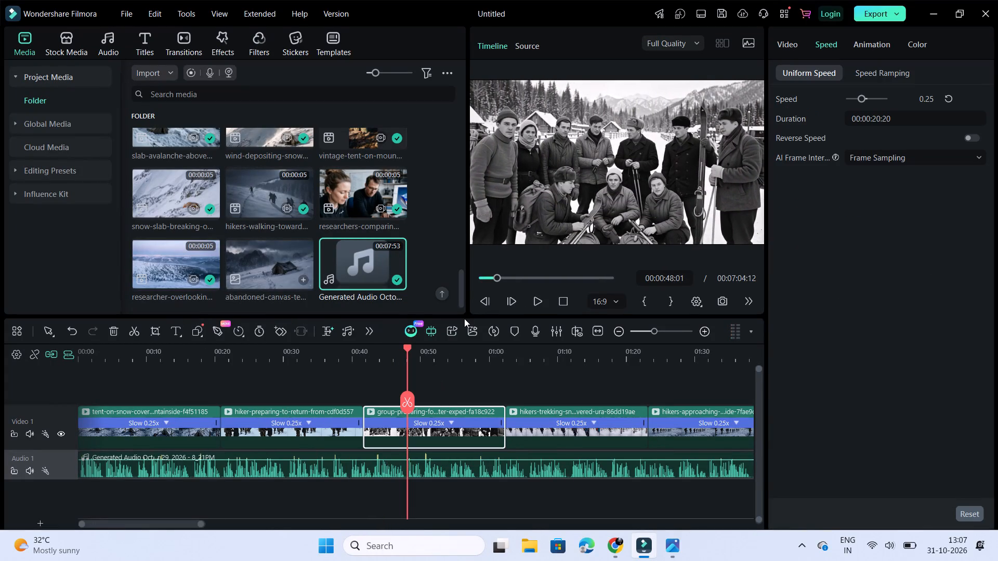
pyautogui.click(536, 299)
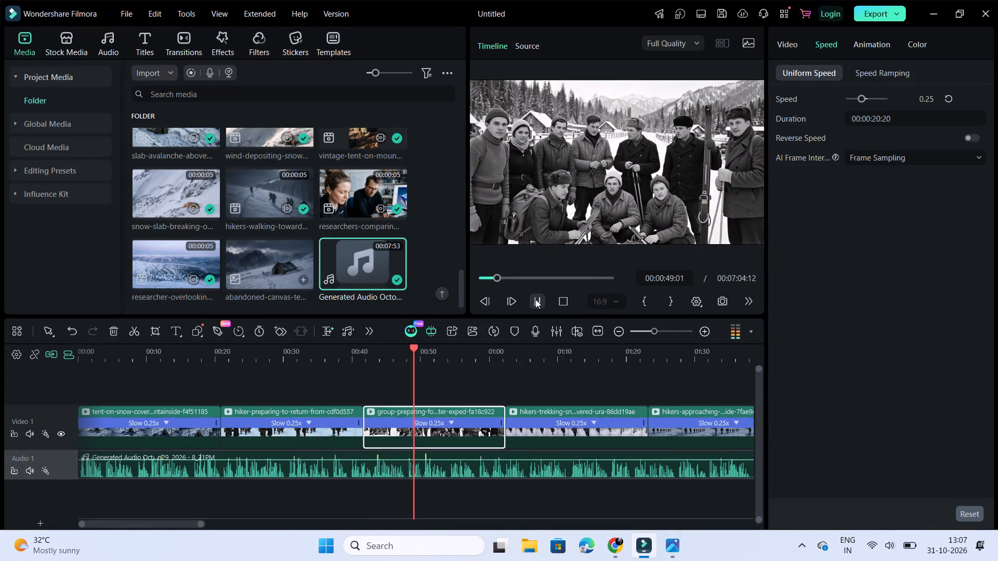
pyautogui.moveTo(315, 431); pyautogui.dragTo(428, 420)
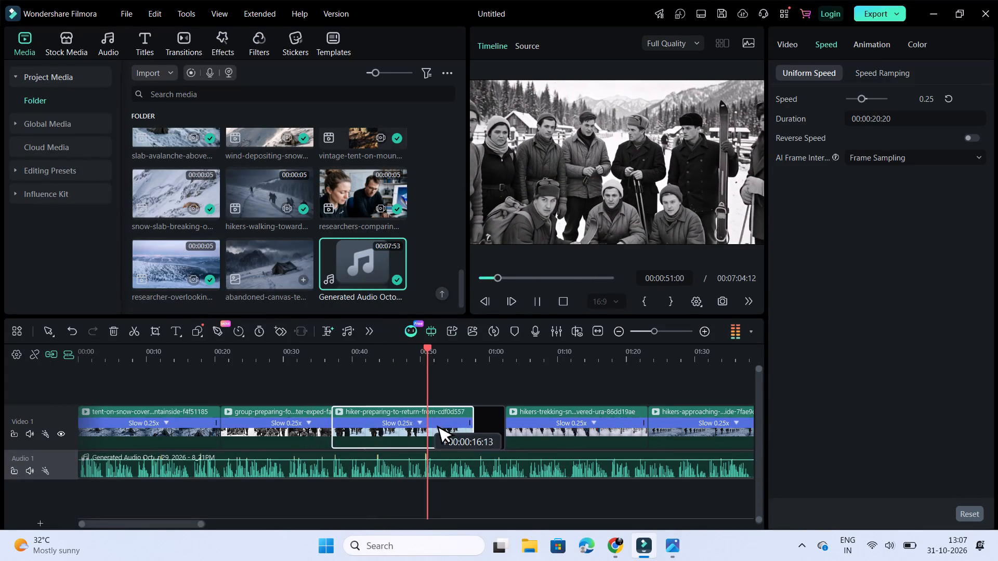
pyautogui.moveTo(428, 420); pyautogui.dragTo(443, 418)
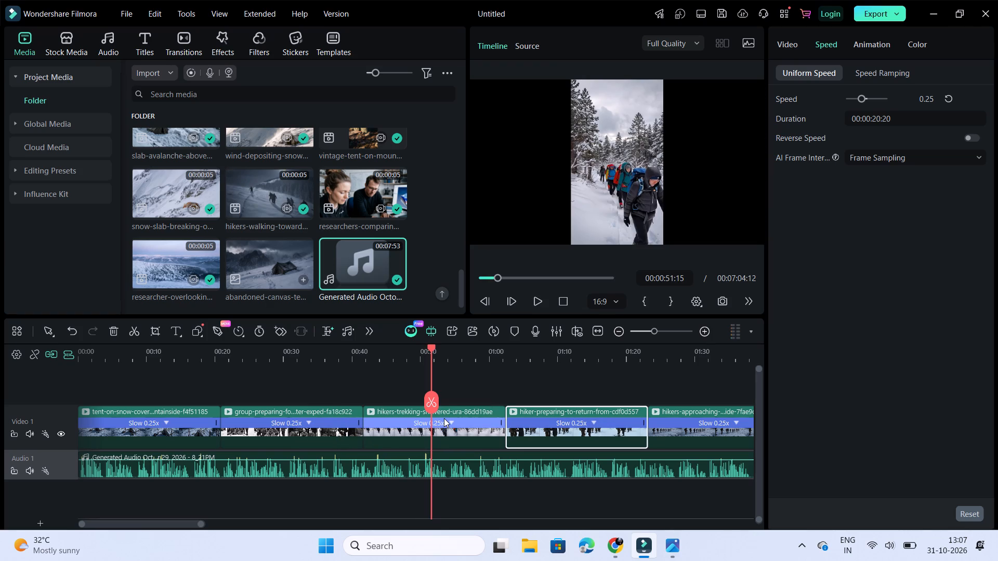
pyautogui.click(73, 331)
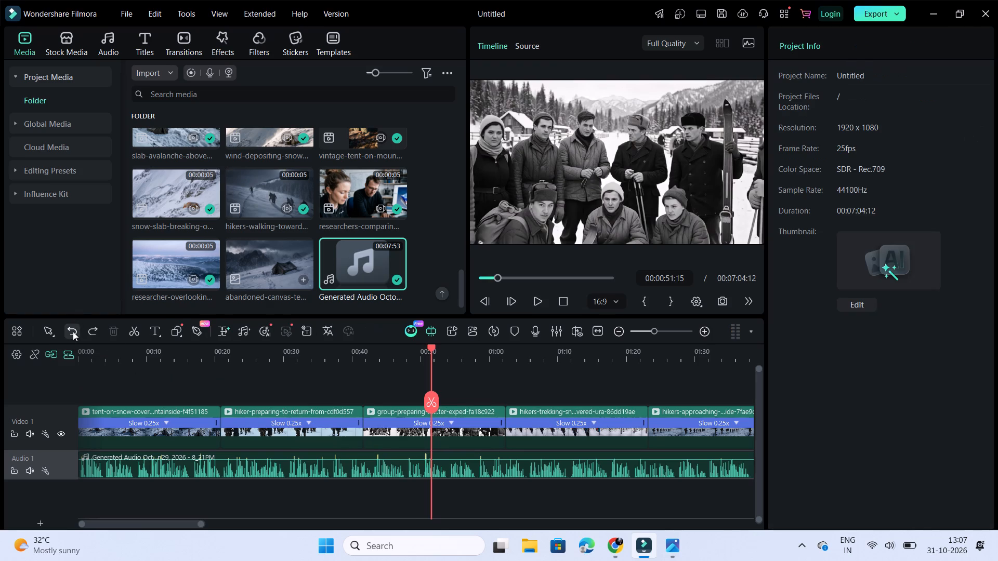
# Return the playhead to 00:00:00:00 and move the group-preparing clip directly after the tent-on-snow clip, ahead of the hiker-preparing-to-return clip.
pyautogui.moveTo(498, 278); pyautogui.dragTo(398, 293)
pyautogui.moveTo(392, 428); pyautogui.dragTo(277, 436)
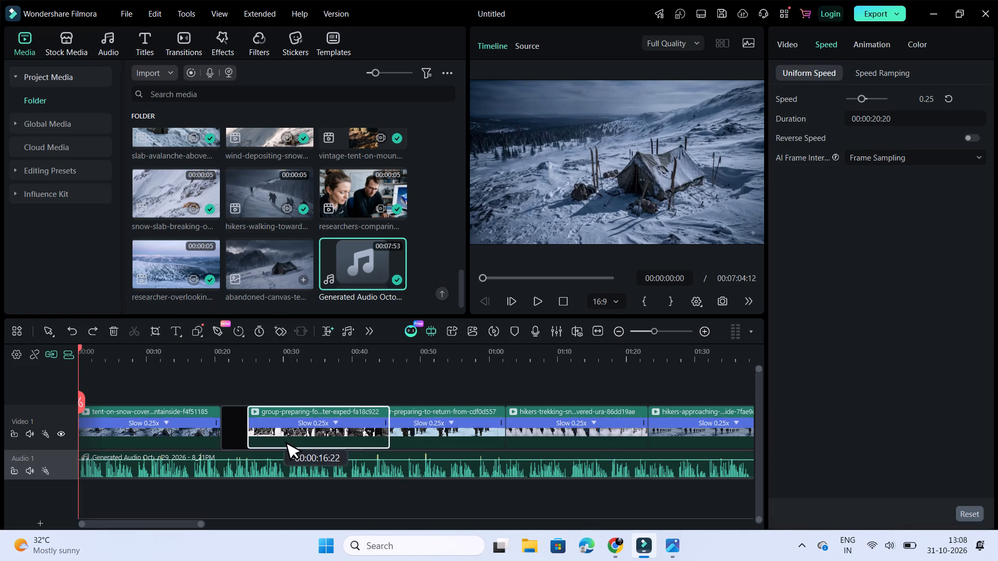
pyautogui.moveTo(277, 436); pyautogui.dragTo(277, 435)
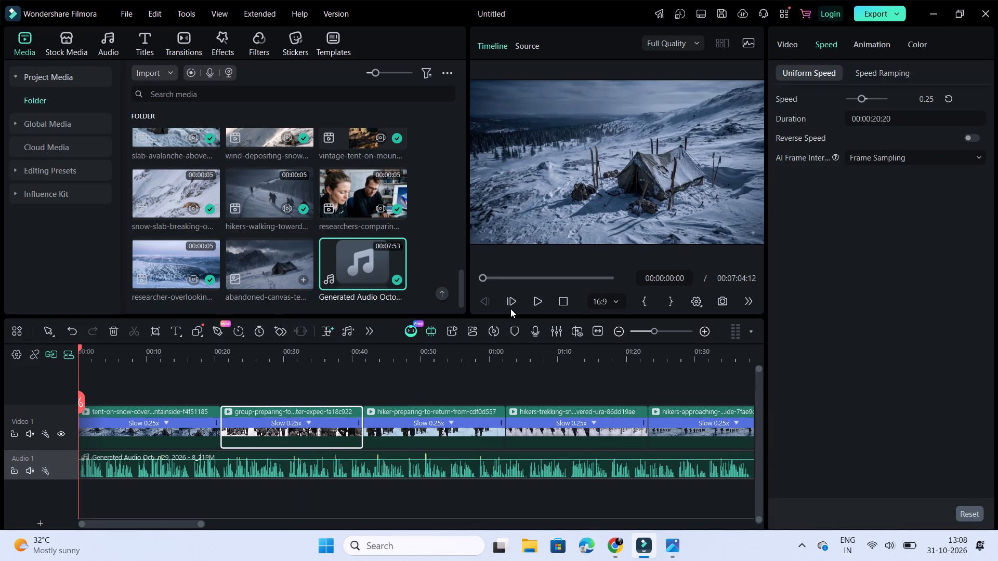
# Play the sequence from 00:00:00:00 to review the reordered Video 1 clips against the narration.
pyautogui.click(539, 302)
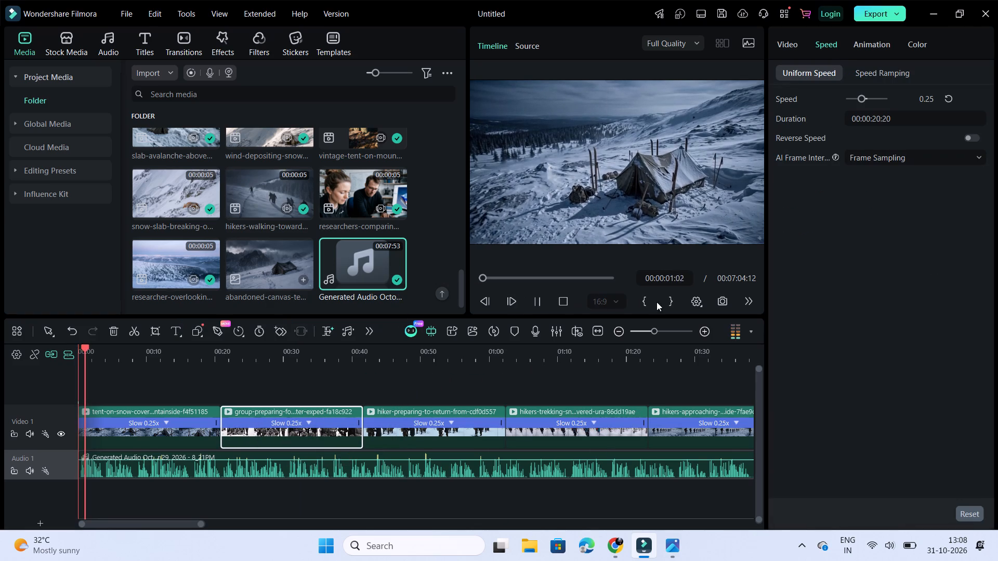
pyautogui.click(705, 305)
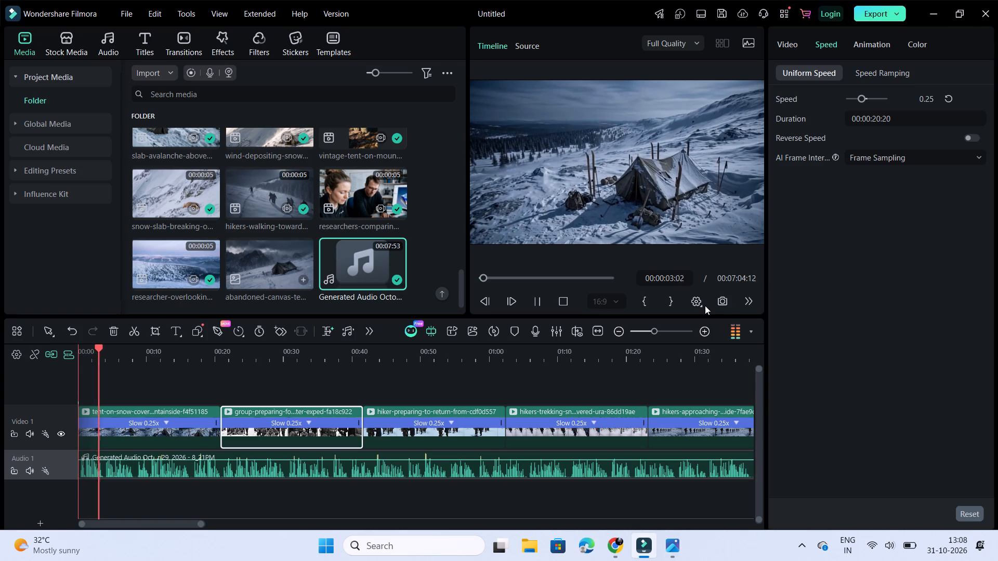
pyautogui.click(699, 304)
pyautogui.click(699, 304)
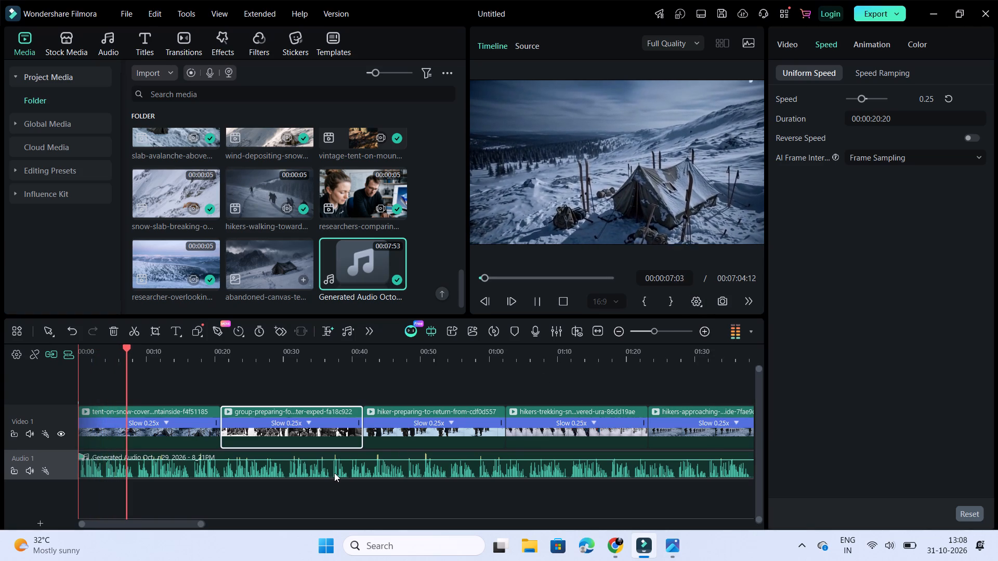
pyautogui.press('Right')
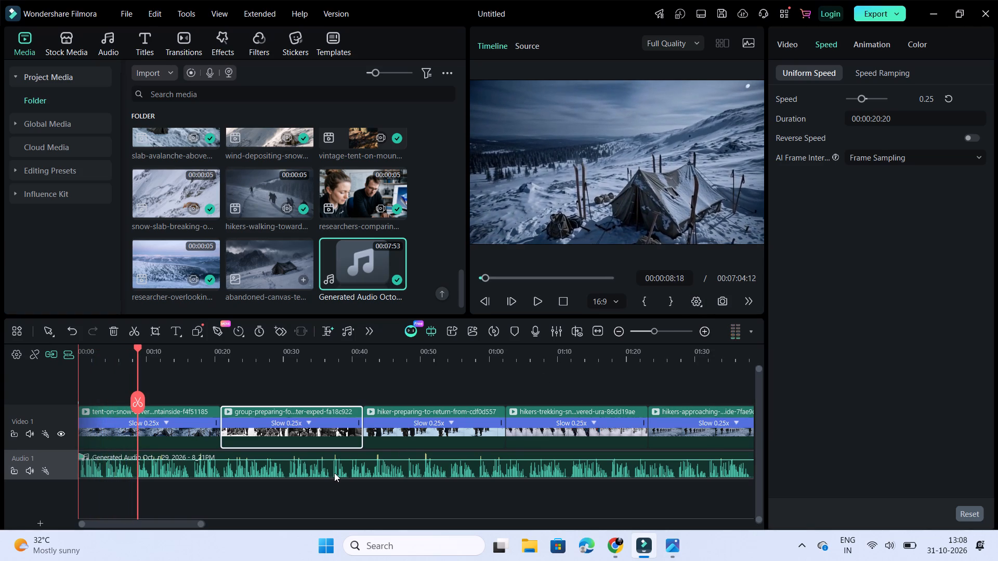
pyautogui.press('Right')
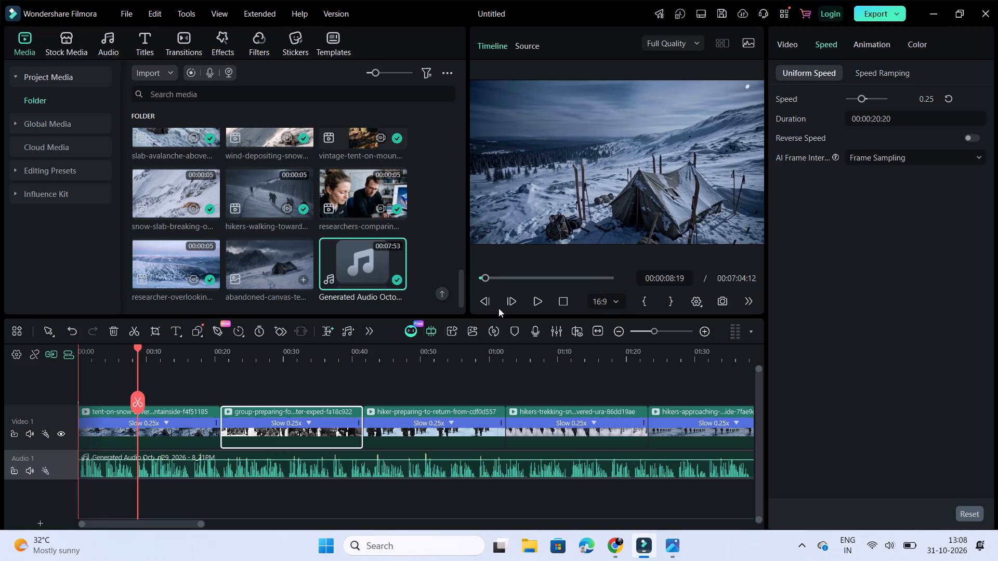
pyautogui.click(530, 303)
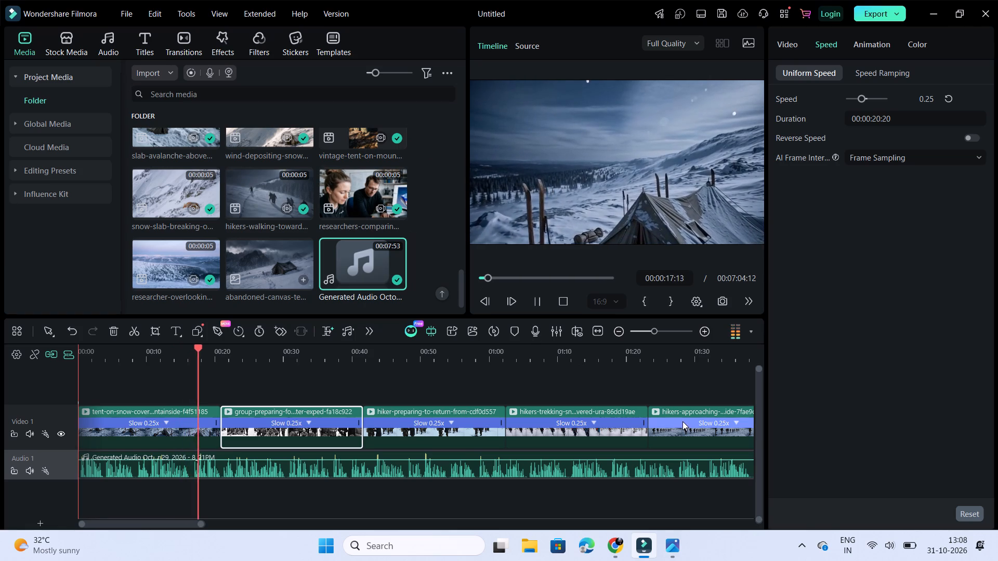
pyautogui.click(837, 428)
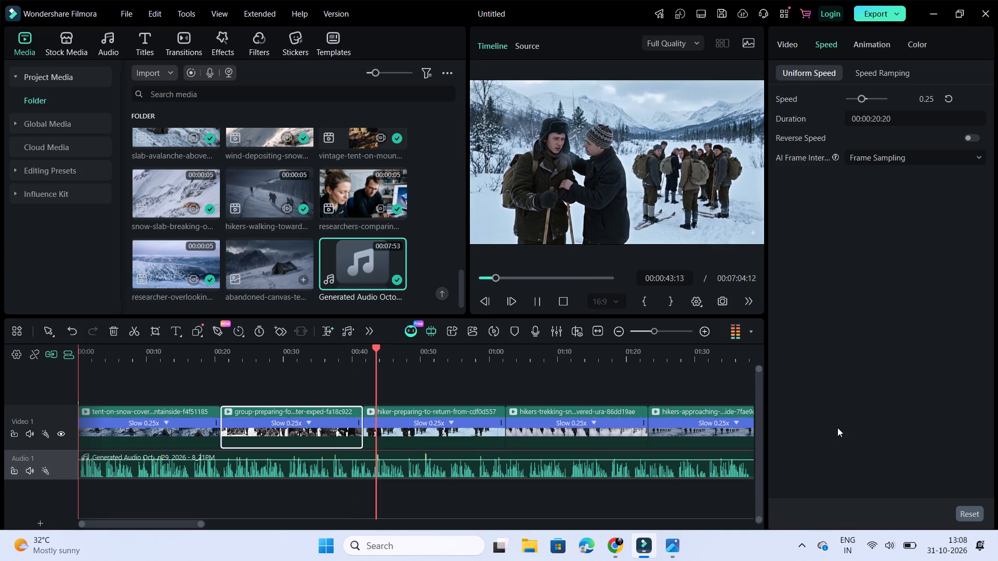
# Examine the Video 1 clips from the tent-on-snow clip through the damaged-tent and searchers clips while playback continues.
pyautogui.hscroll(-3, 616, 496)
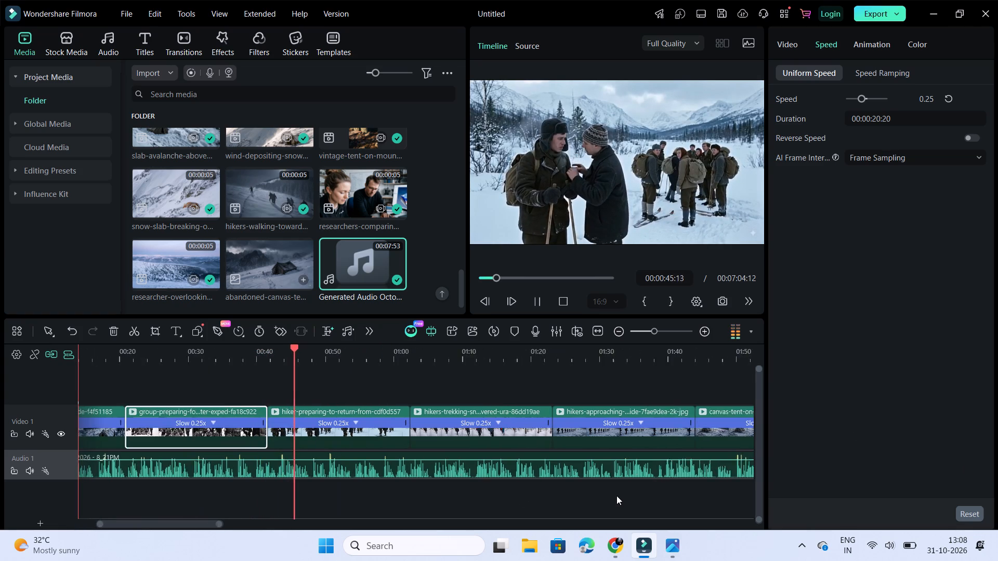
pyautogui.hscroll(-18, 616, 496)
pyautogui.hscroll(-3, 616, 496)
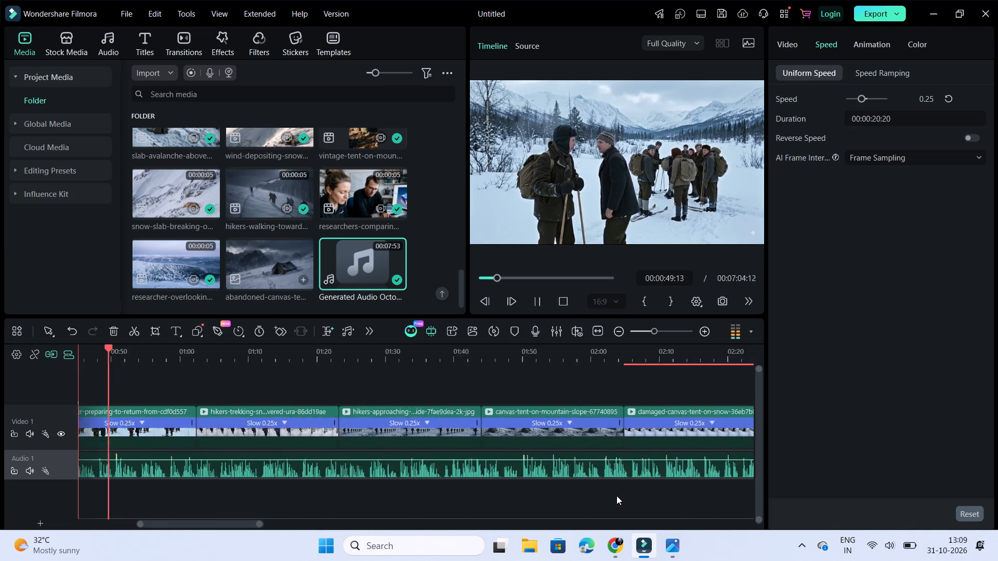
pyautogui.hscroll(-8, 616, 496)
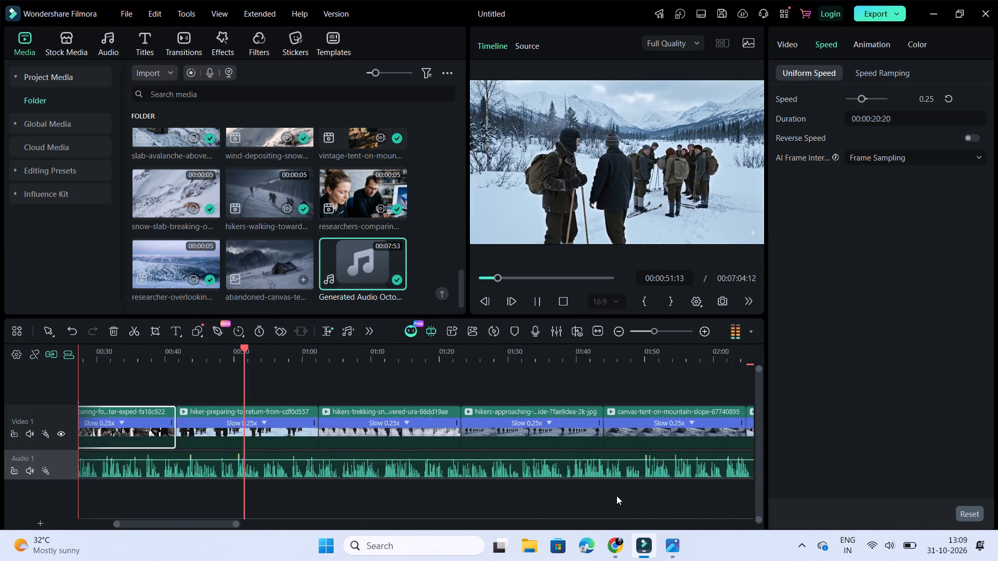
pyautogui.hscroll(-9, 616, 496)
pyautogui.hscroll(-20, 616, 496)
pyautogui.hscroll(-1, 616, 496)
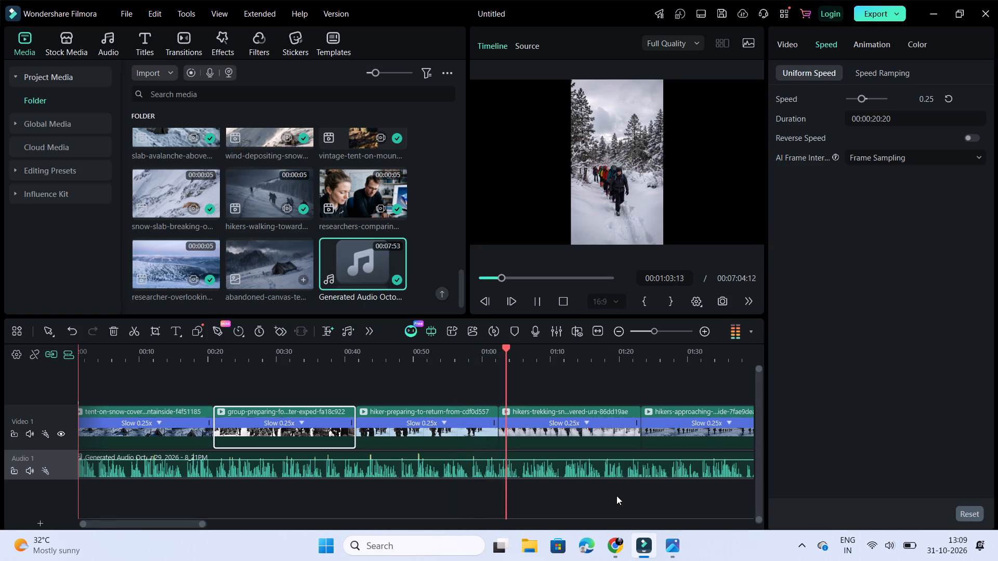
pyautogui.hscroll(-1, 705, 442)
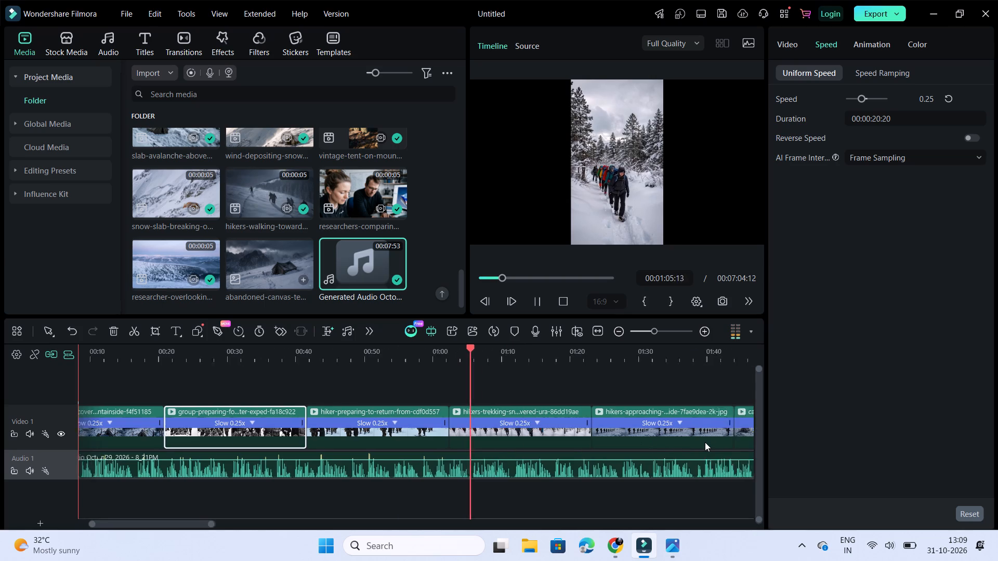
pyautogui.hscroll(-3, 705, 442)
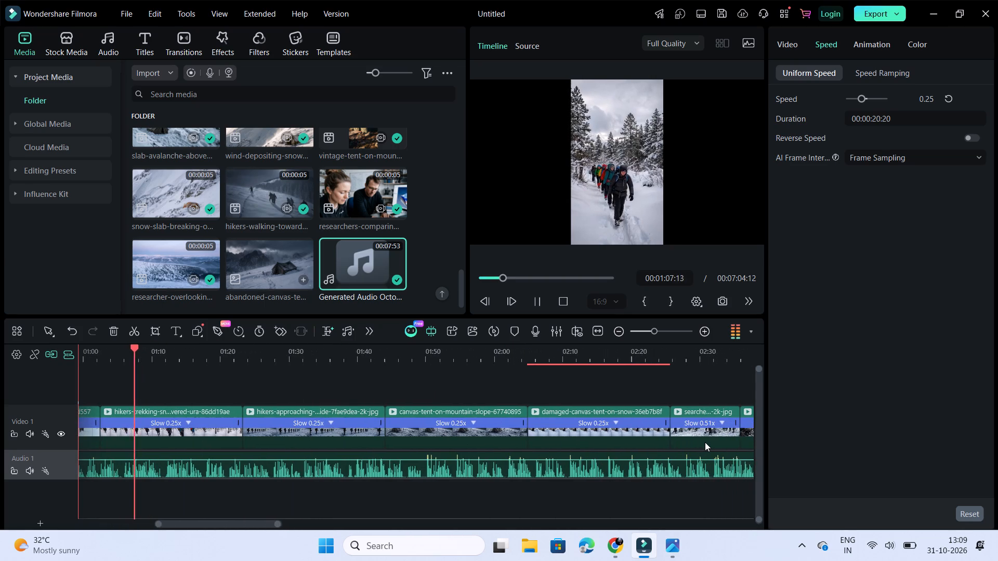
pyautogui.hscroll(-2, 705, 442)
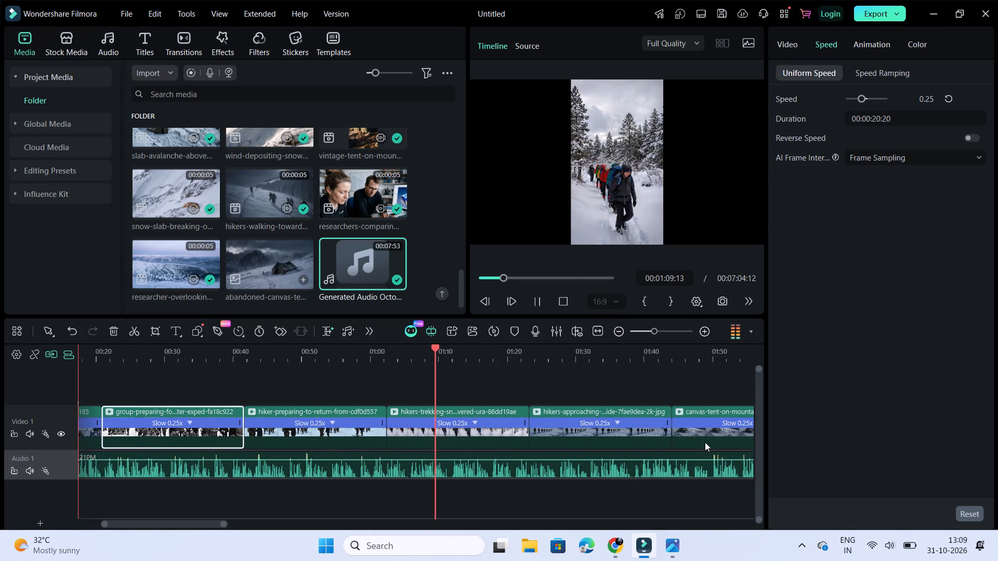
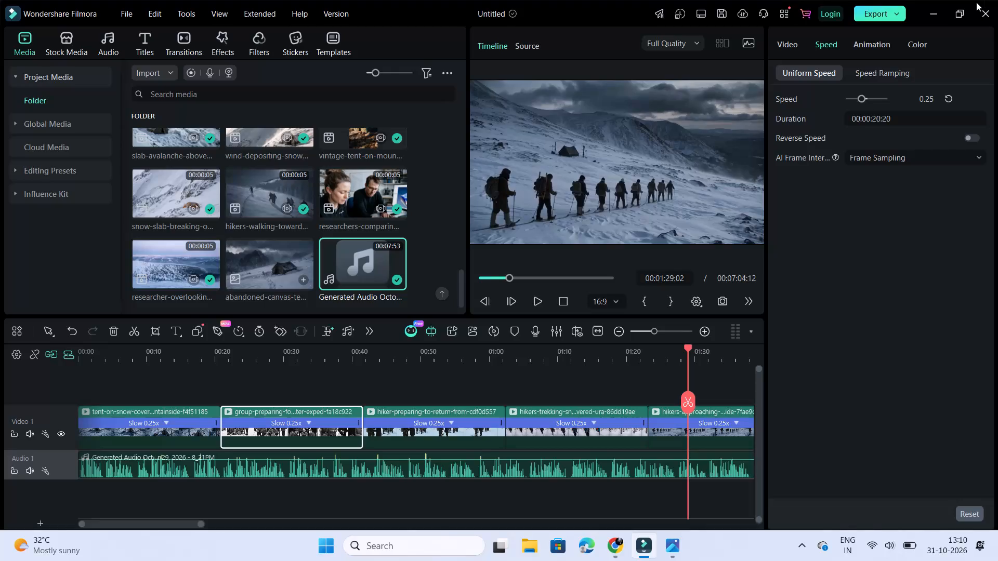
# Close the project, saving its changes as a project file named Untitled in the abhijeet folder on the Desktop.
pyautogui.click(979, 7)
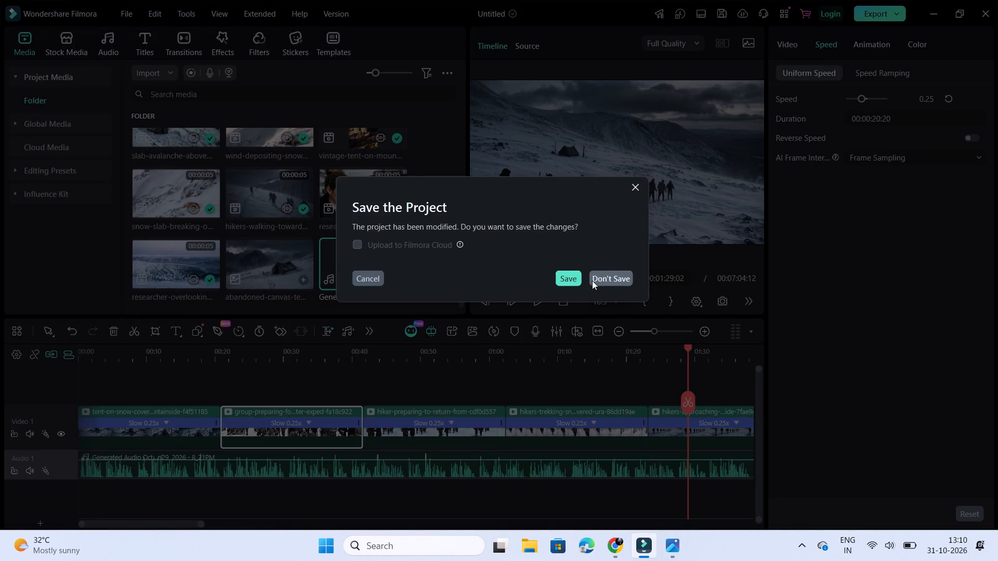
pyautogui.click(562, 279)
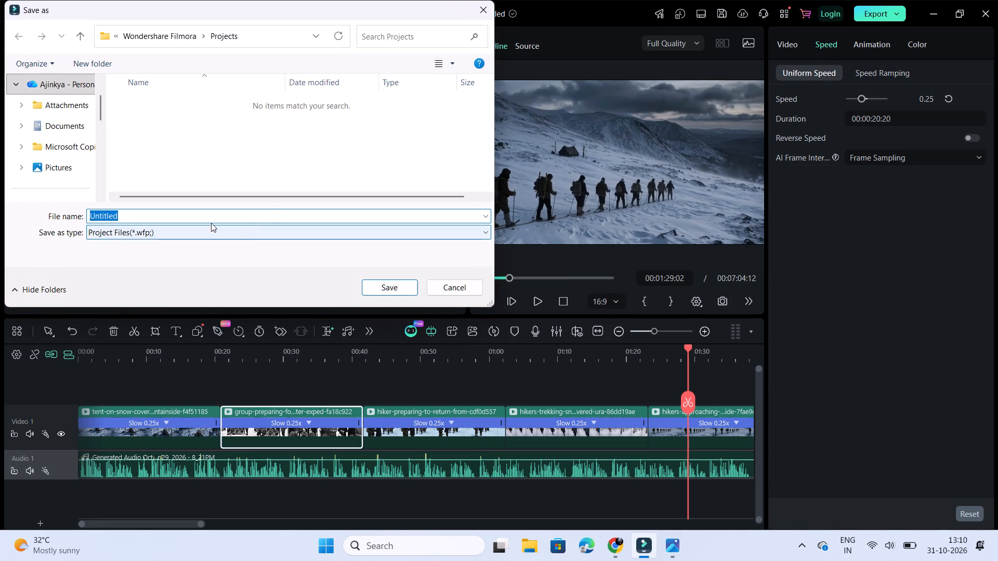
pyautogui.scroll(4, 33, 150)
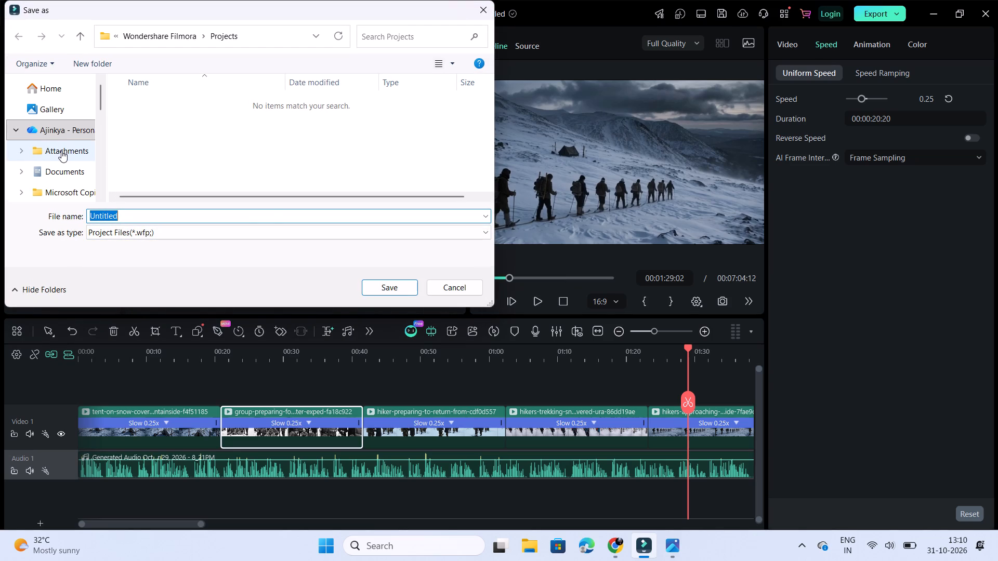
pyautogui.click(70, 176)
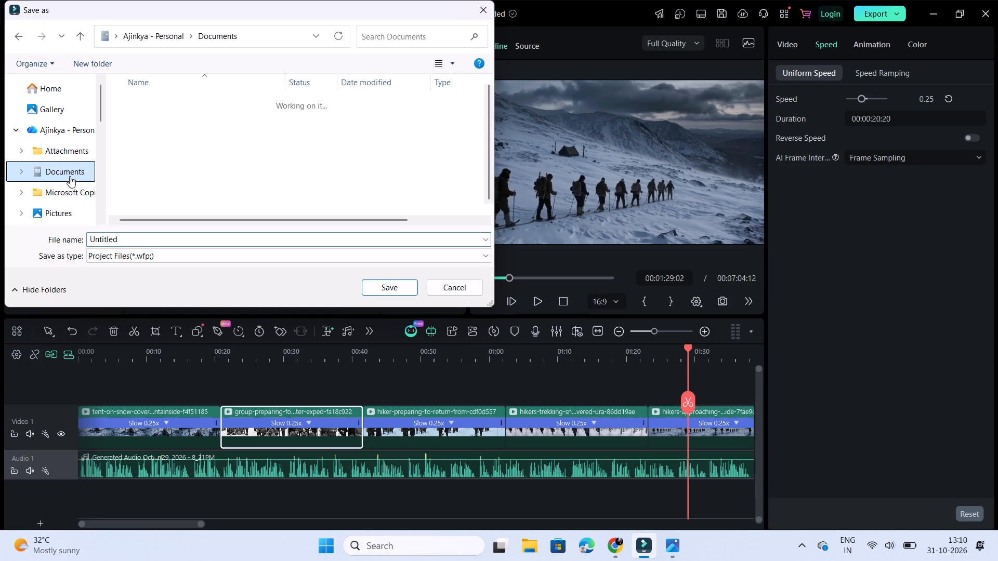
pyautogui.scroll(-5, 180, 149)
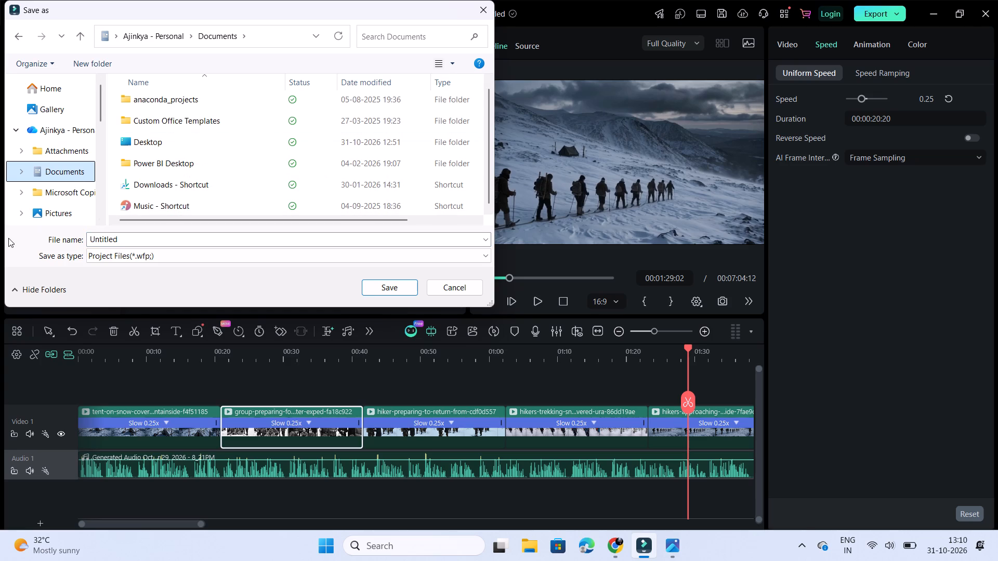
pyautogui.scroll(-2, 57, 211)
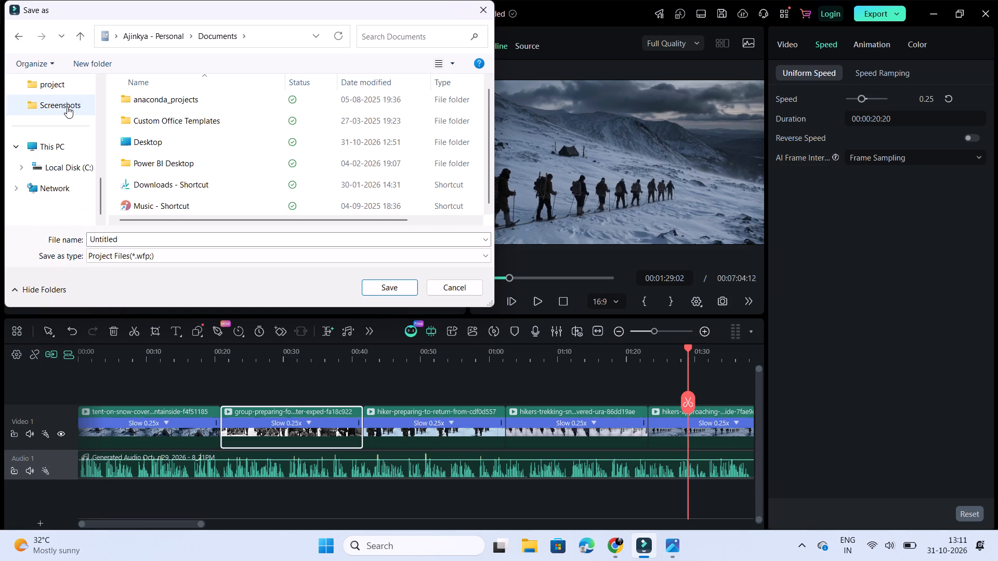
pyautogui.scroll(1, 67, 106)
pyautogui.click(68, 133)
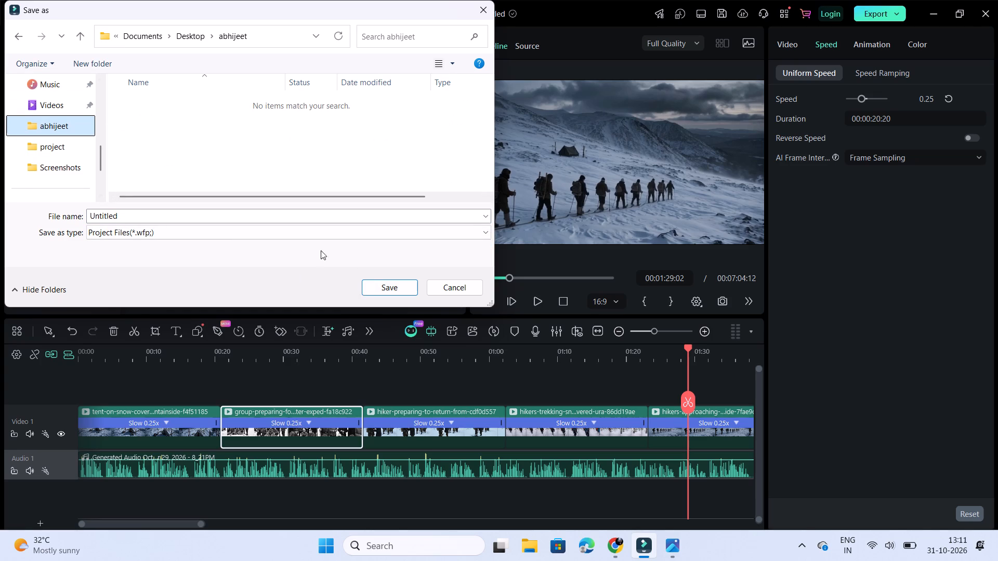
pyautogui.click(372, 279)
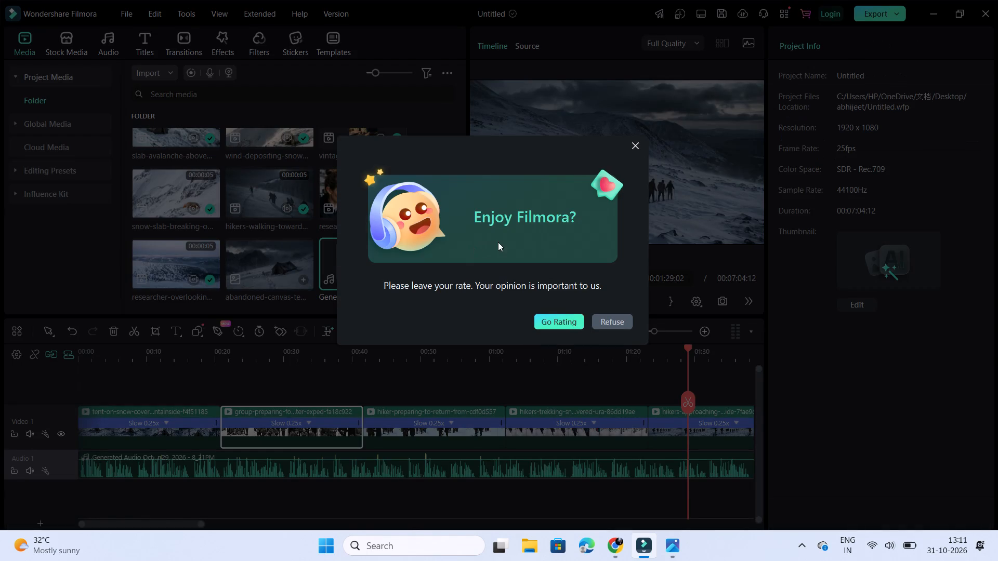
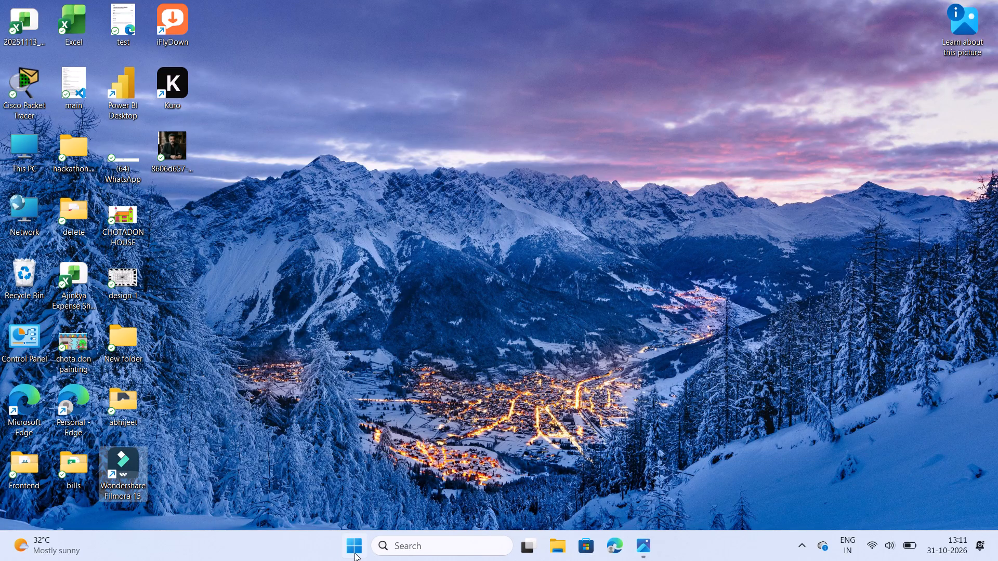
# Bring up the Windows power options from the desktop.
pyautogui.click(354, 553)
pyautogui.click(591, 505)
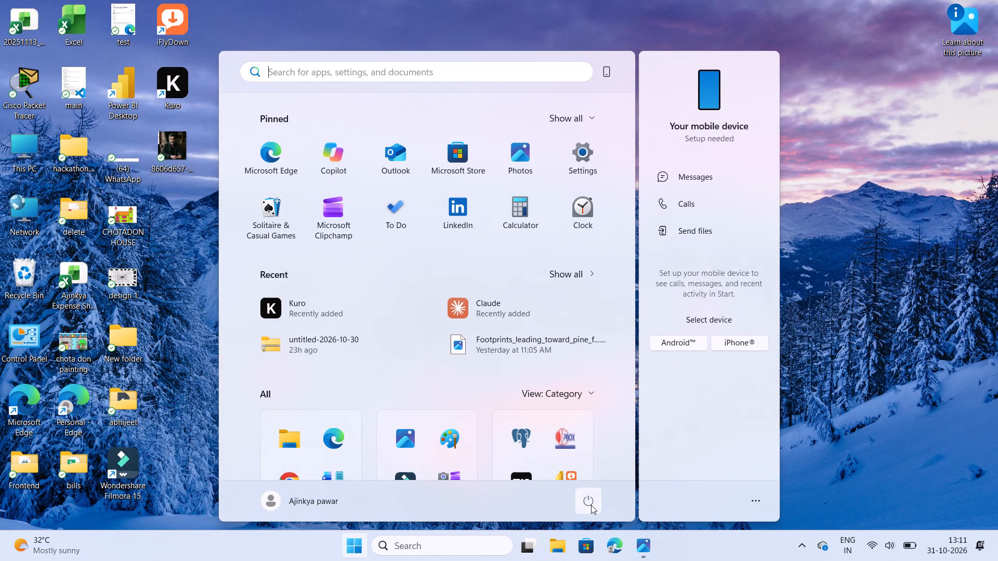